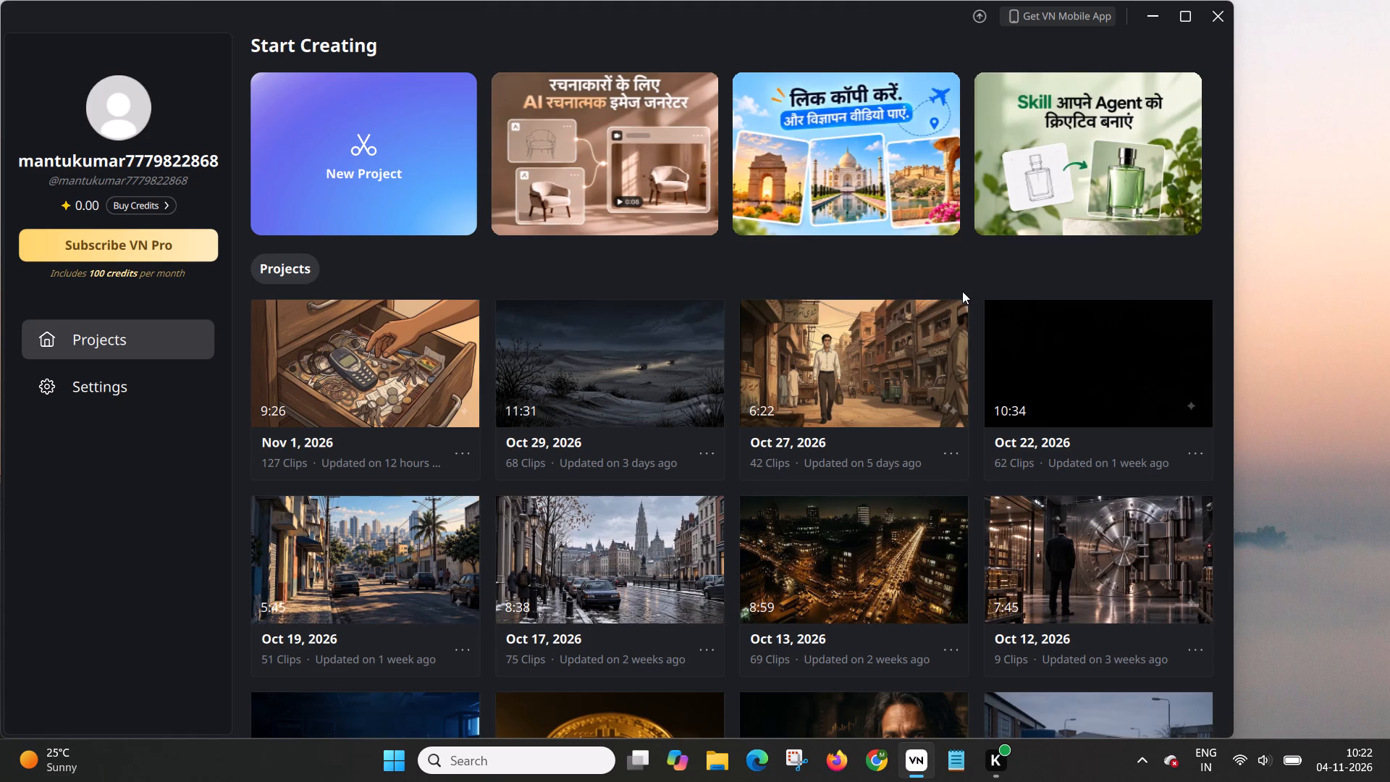
Maximize the window and open the Nov 1, 2026 project for editing.
left_click(1181, 18)
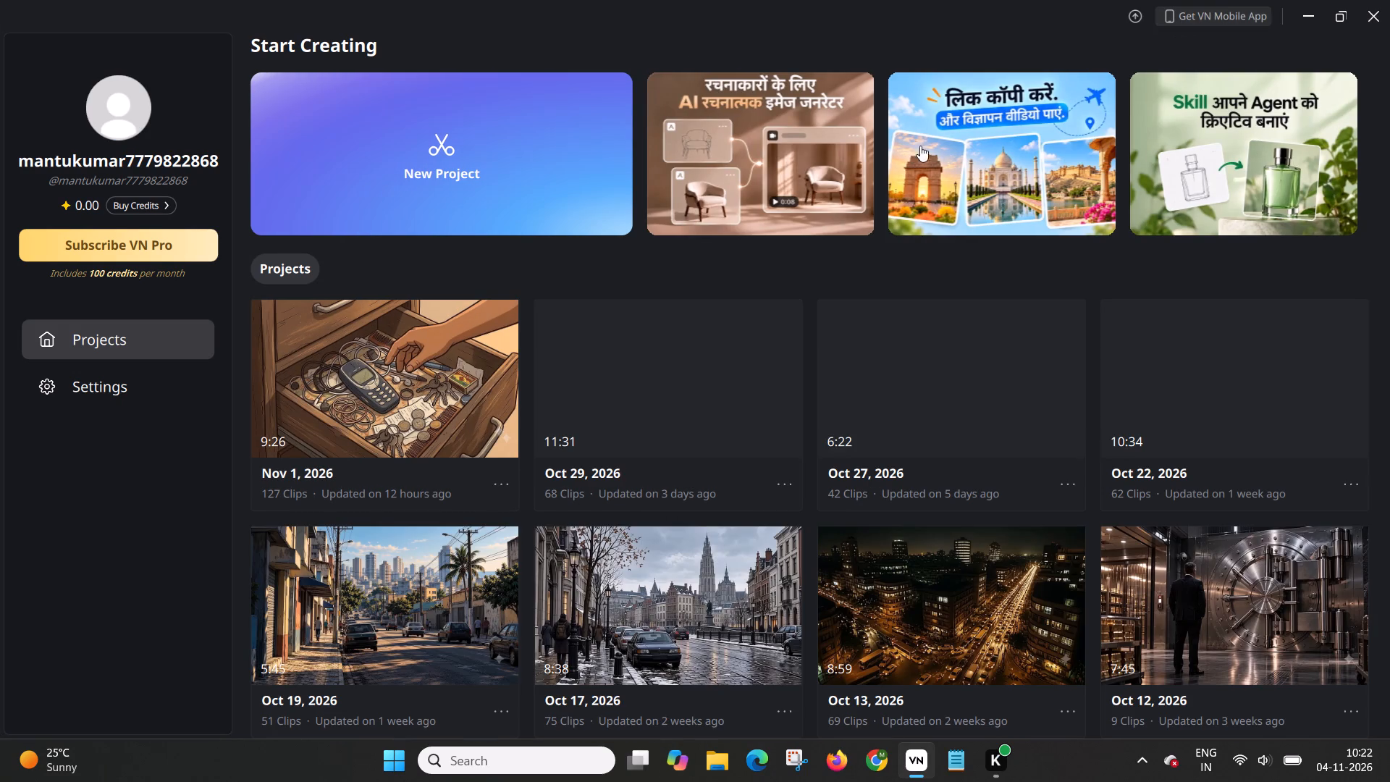
left_click(350, 435)
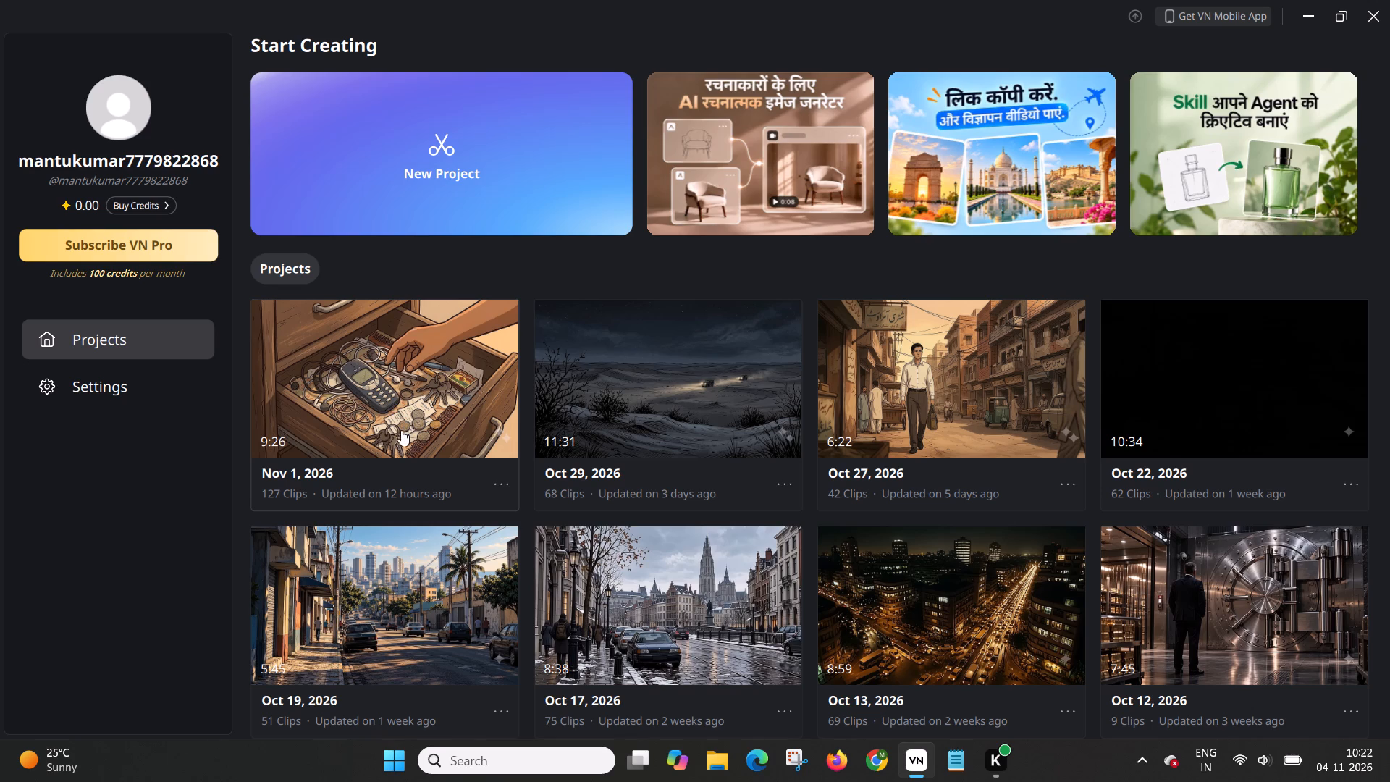
left_click(373, 384)
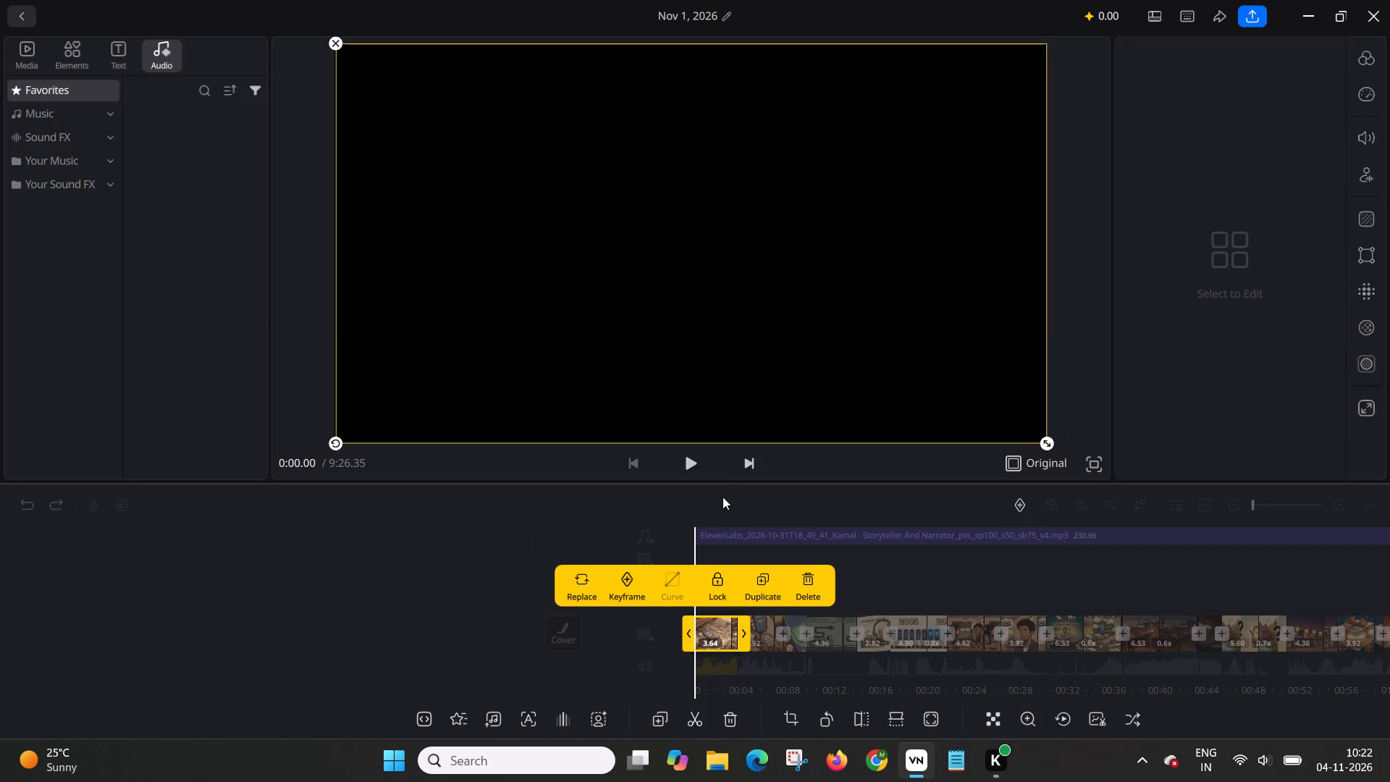
Play the opening of the project and examine the clips and narration audio along the timeline towards its end.
left_click(704, 471)
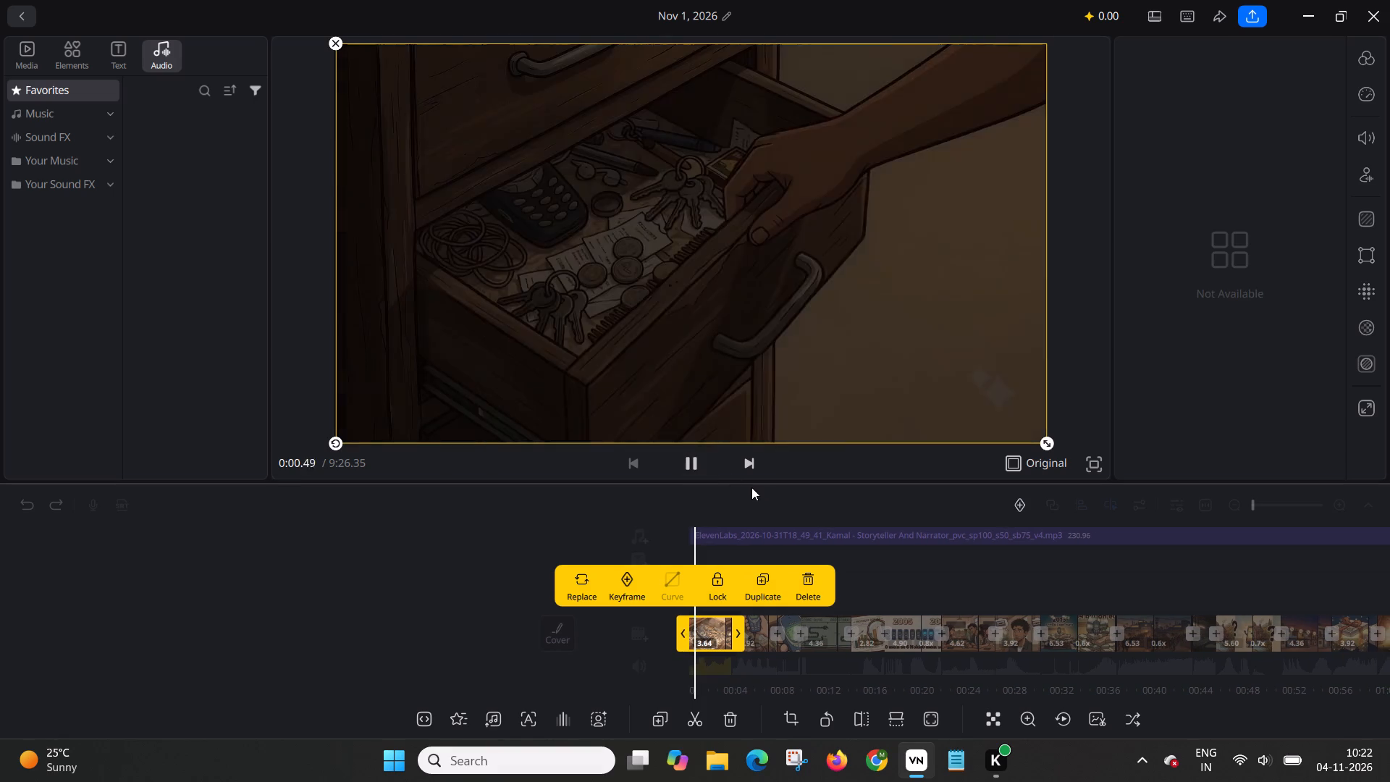
left_click(753, 487)
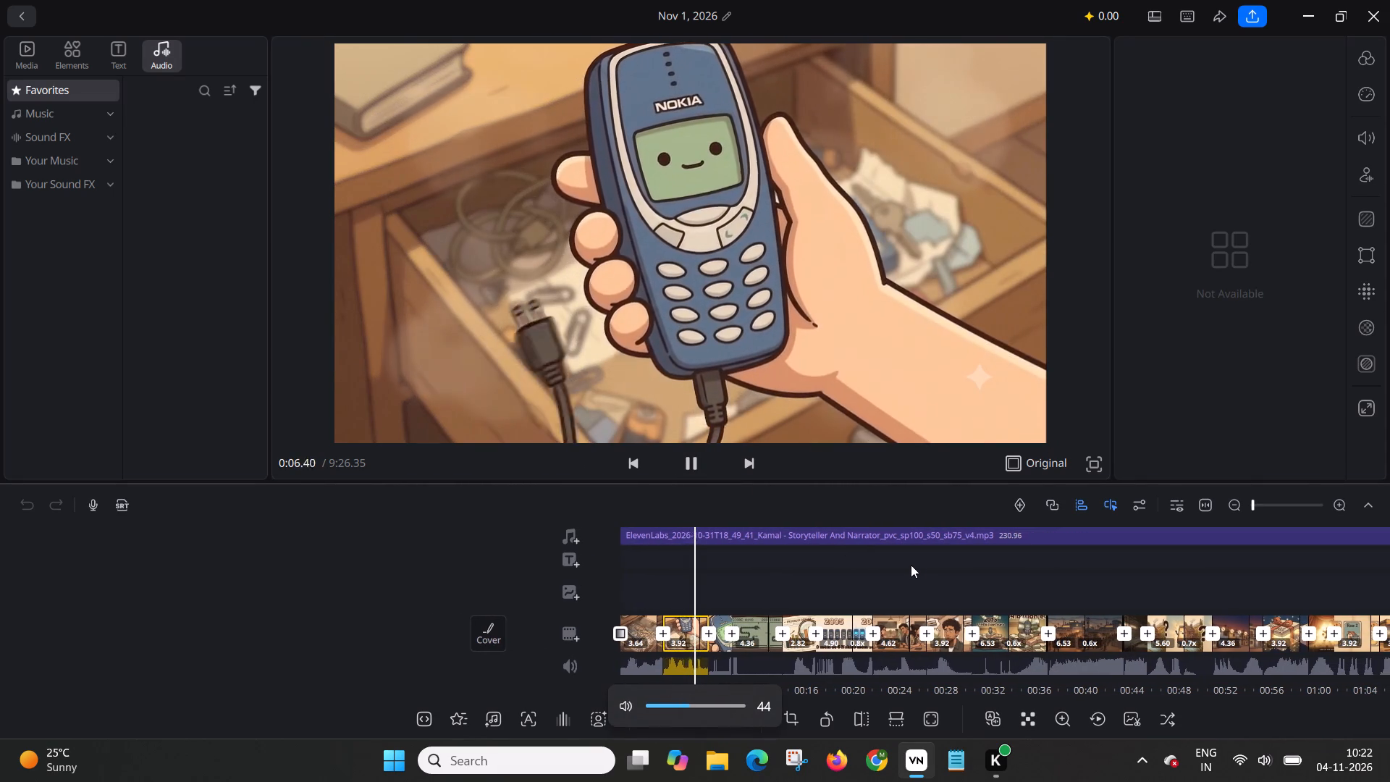
scroll(922, 573, "down", 1, "ctrl")
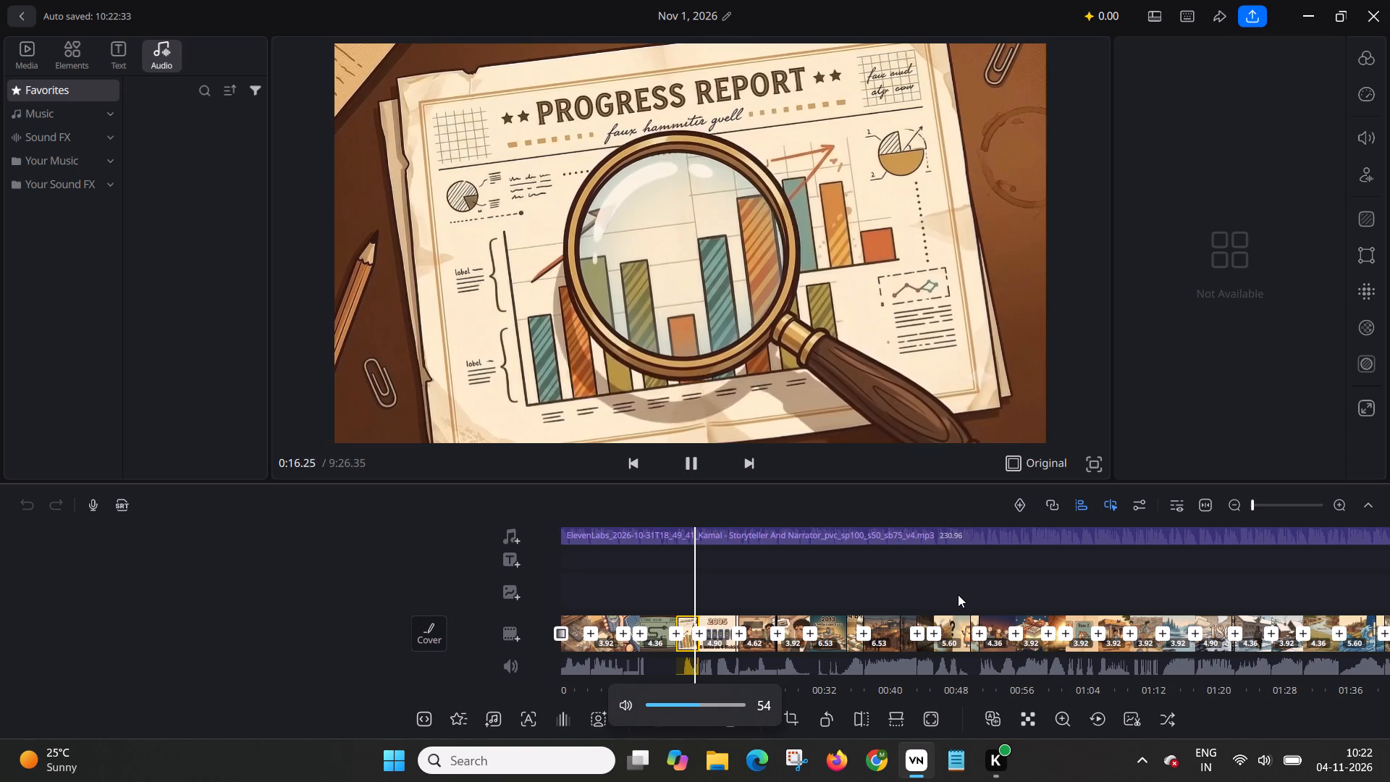
left_click_drag(1003, 586, 925, 589)
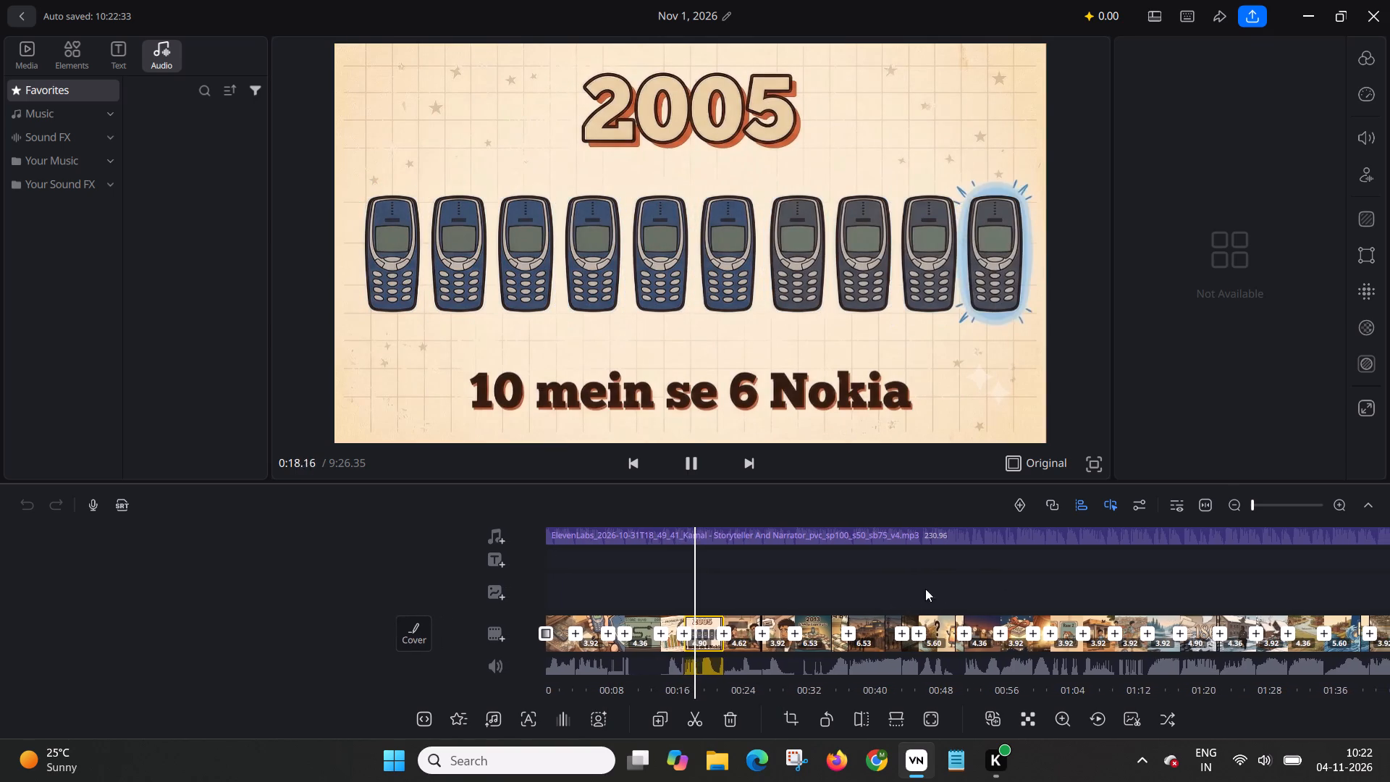
left_click_drag(925, 589, 599, 698)
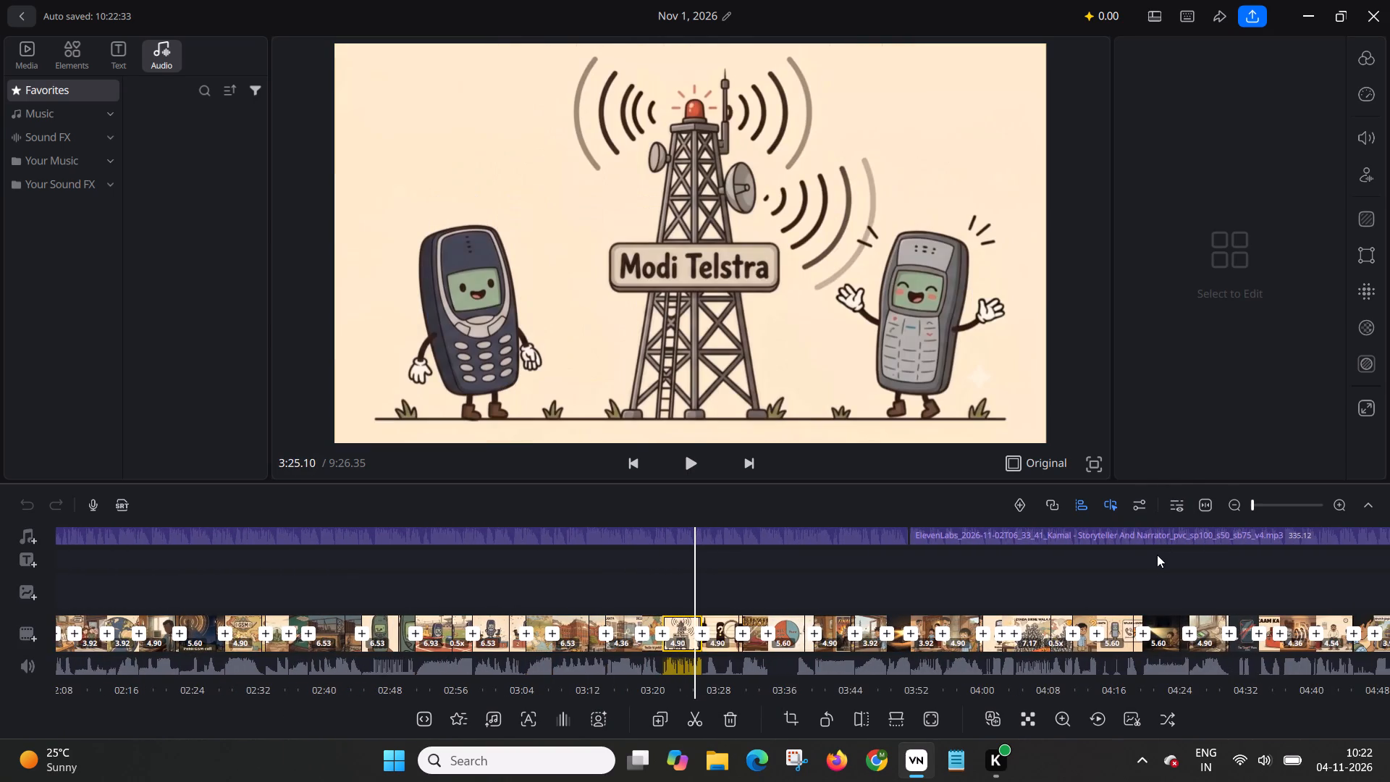
scroll(1157, 555, "down", 3, "ctrl")
left_click_drag(1195, 574, 1016, 619)
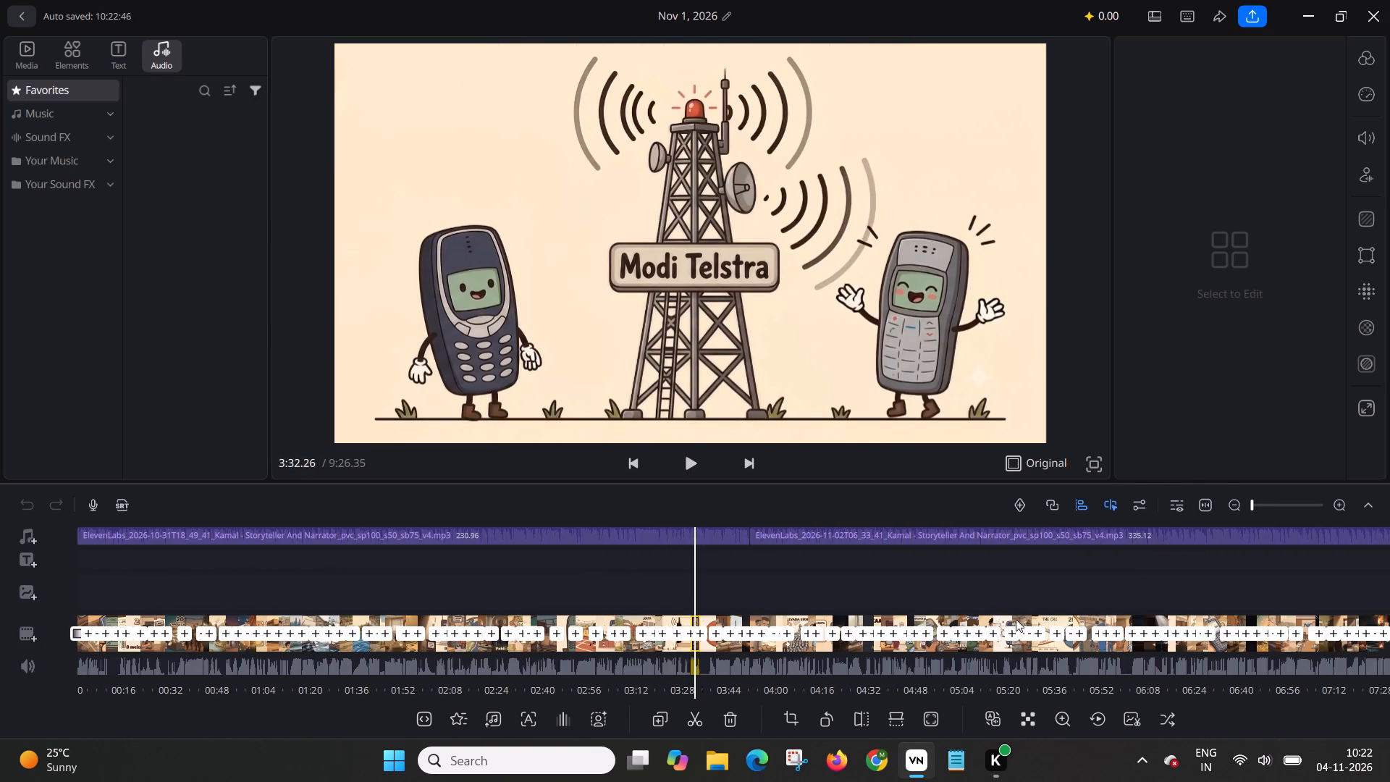
scroll(1016, 619, "down", 3, "ctrl")
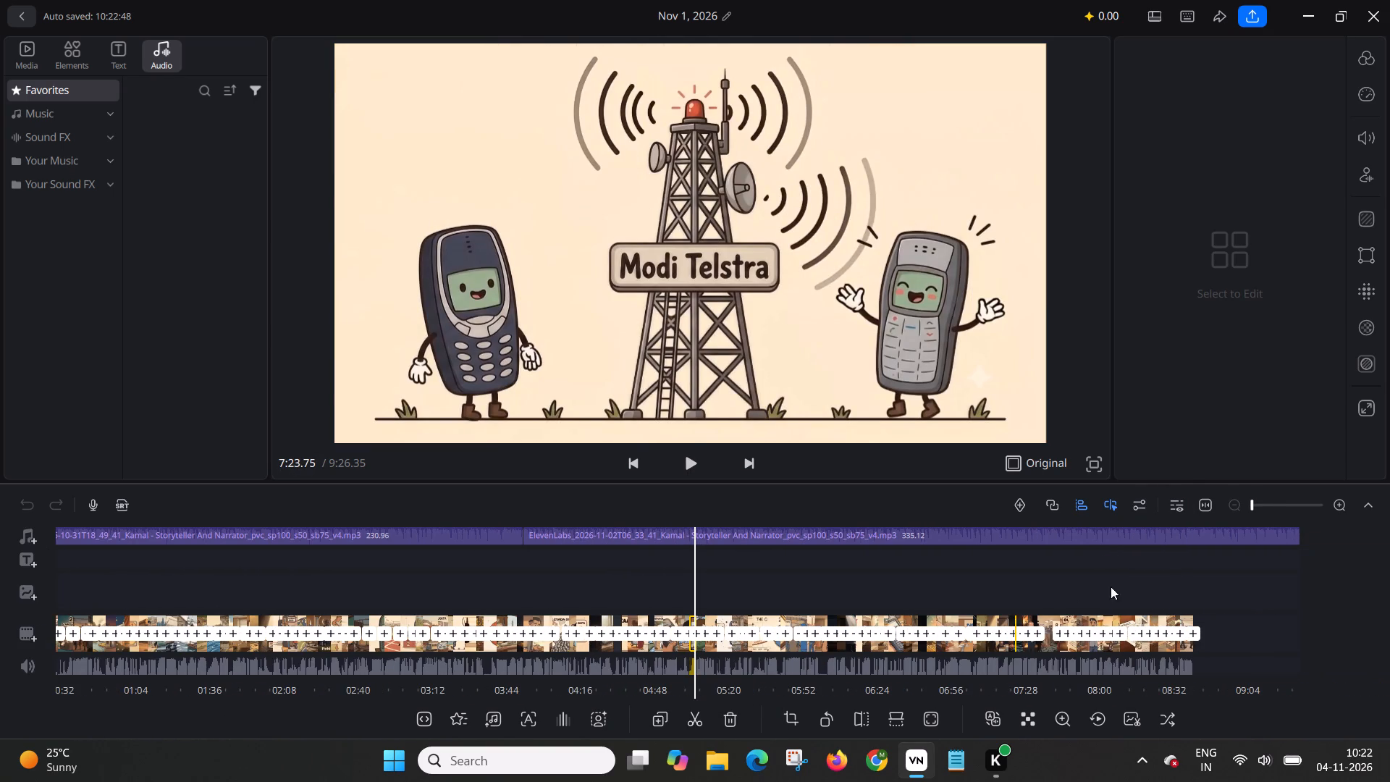
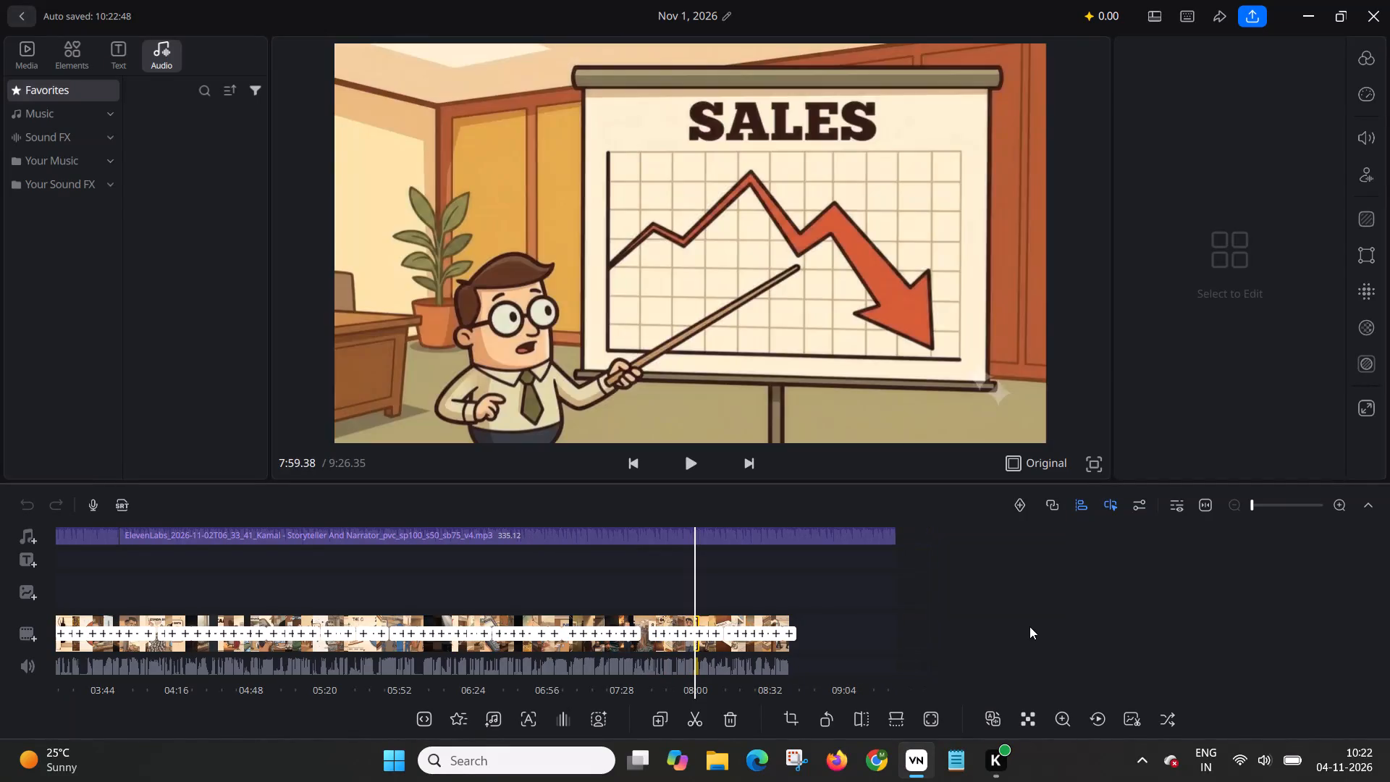
left_click_drag(690, 463, 691, 470)
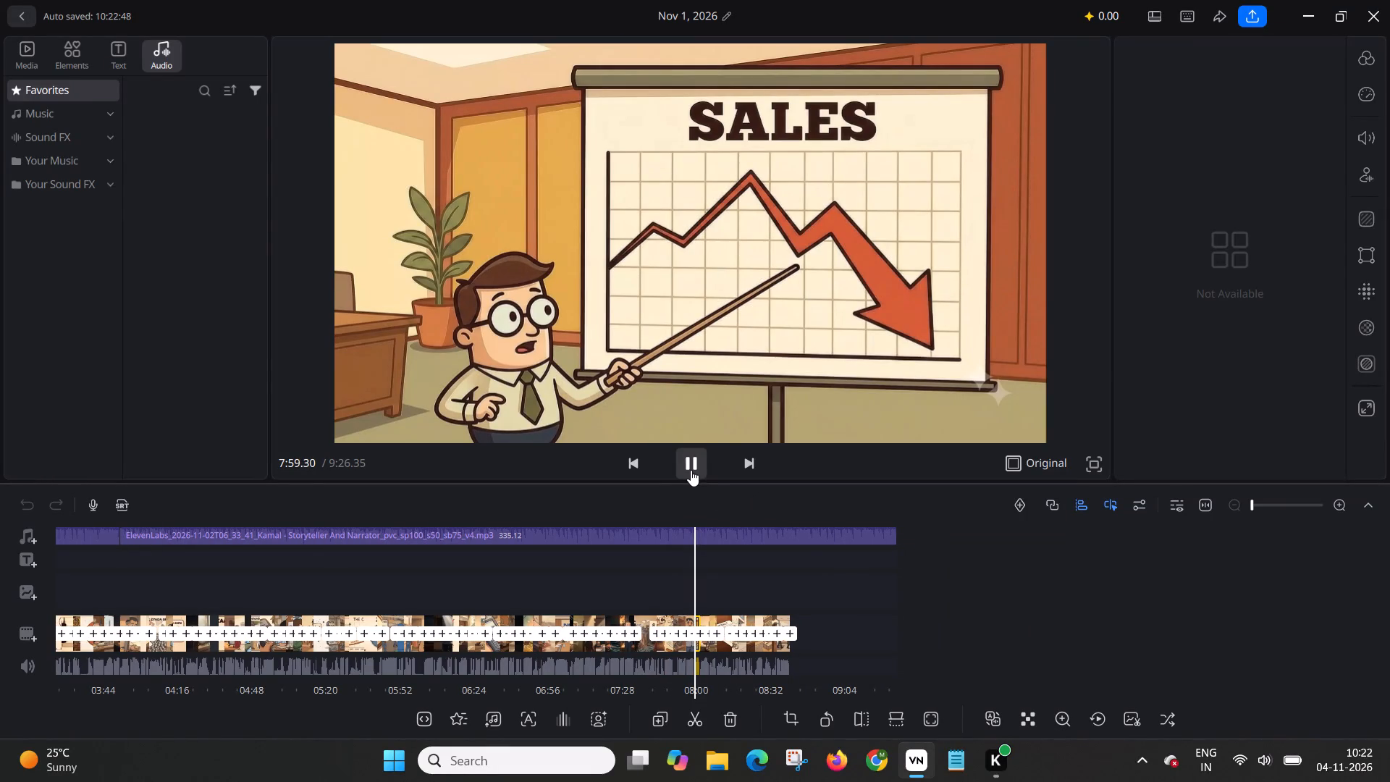
left_click(868, 759)
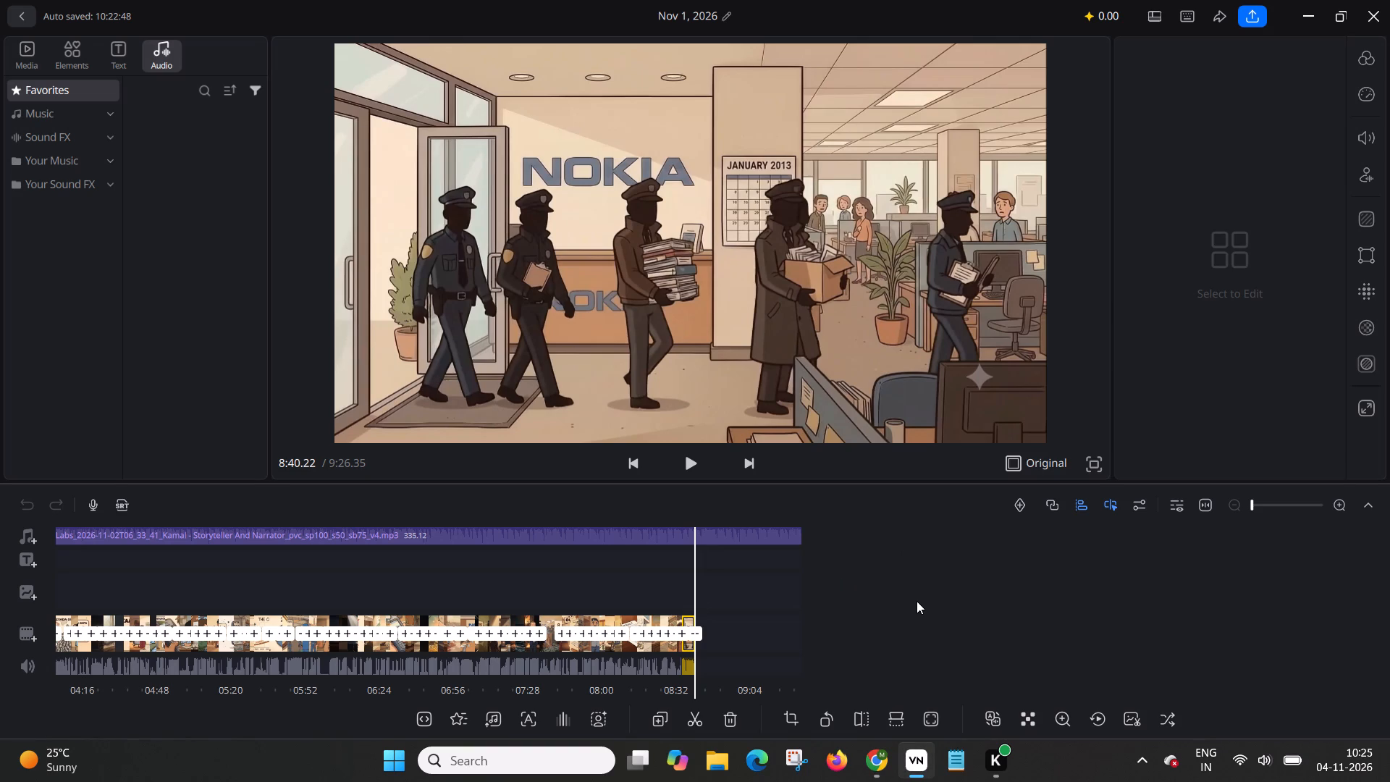
left_click(917, 601)
left_click_drag(917, 601, 1348, 586)
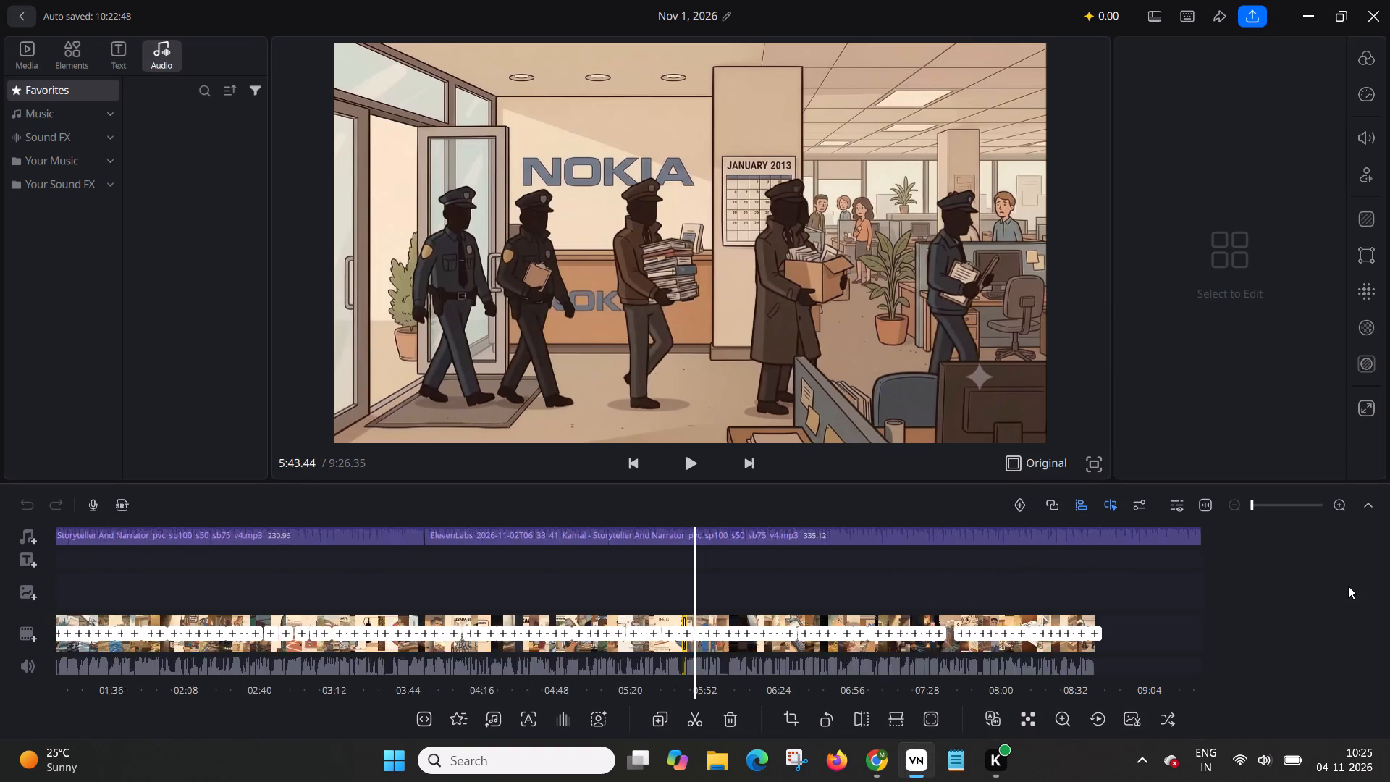
Add an Ink 1 matte transition between the first and second clips, with a duration of 1.6.
scroll(774, 590, "up", 1, "ctrl")
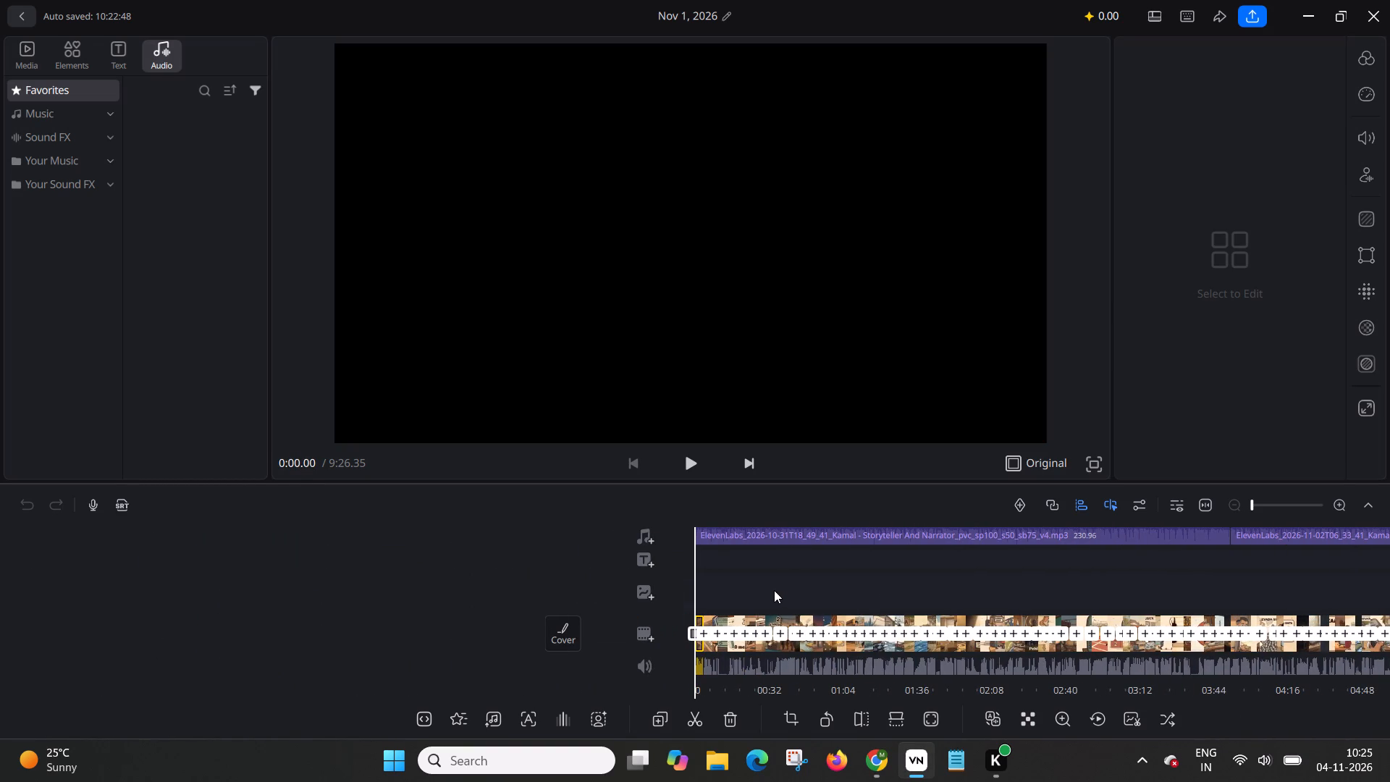
scroll(774, 590, "up", 1, "ctrl")
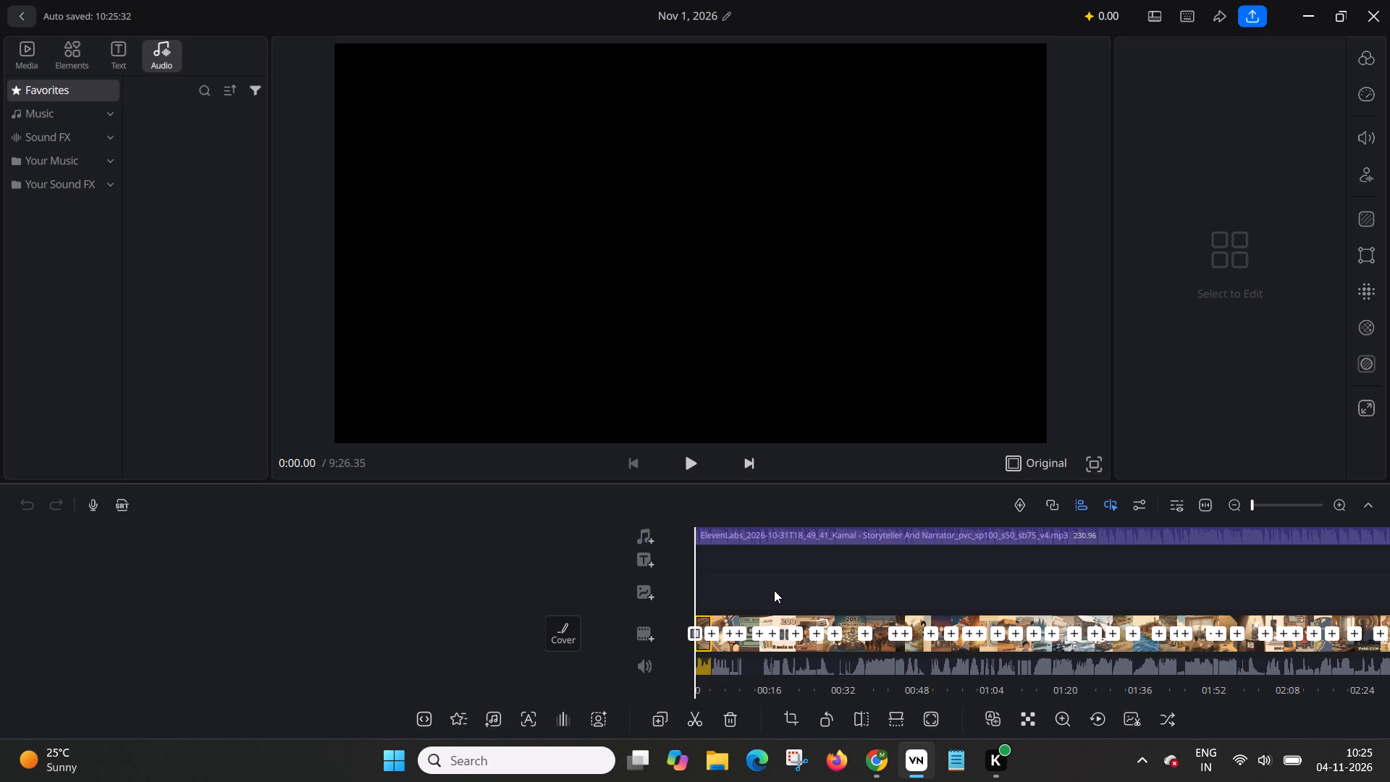
scroll(914, 570, "up", 3, "ctrl")
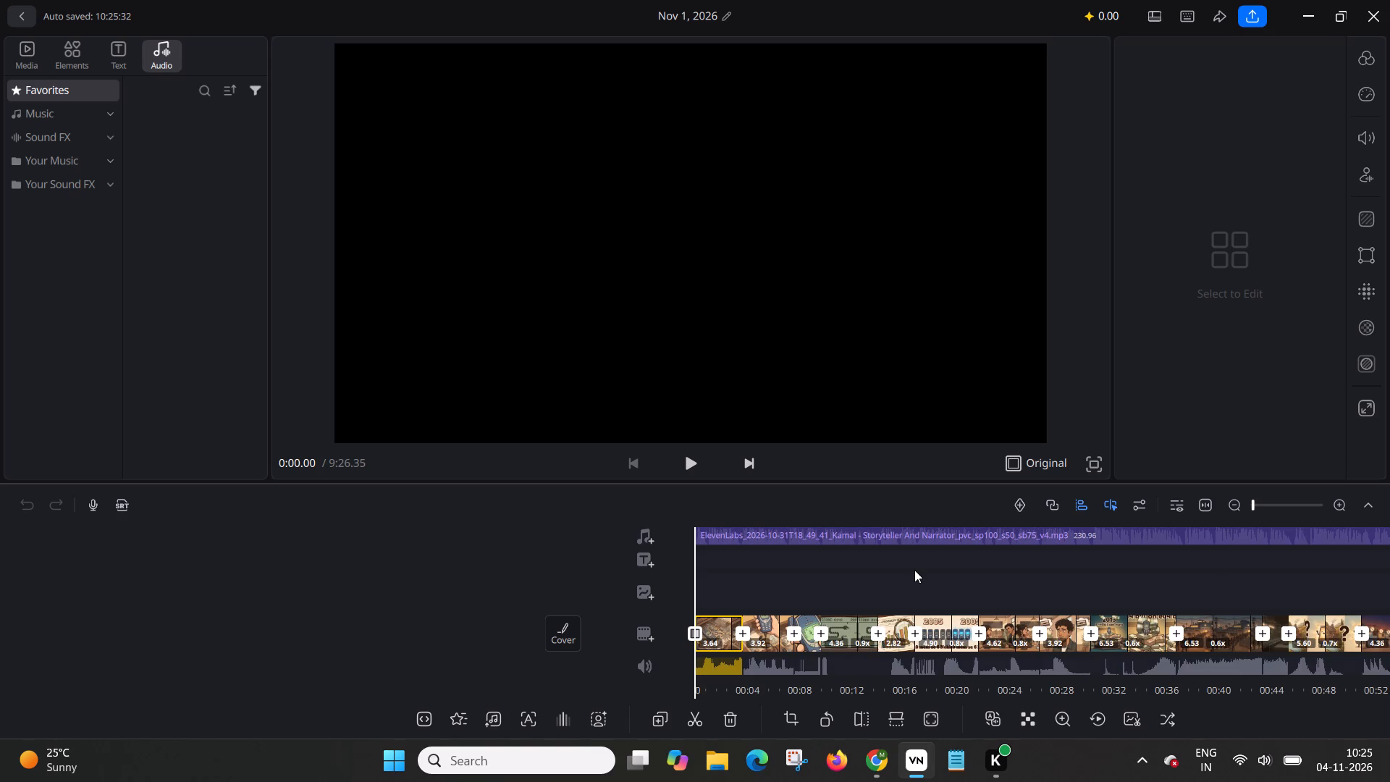
left_click_drag(908, 584, 808, 602)
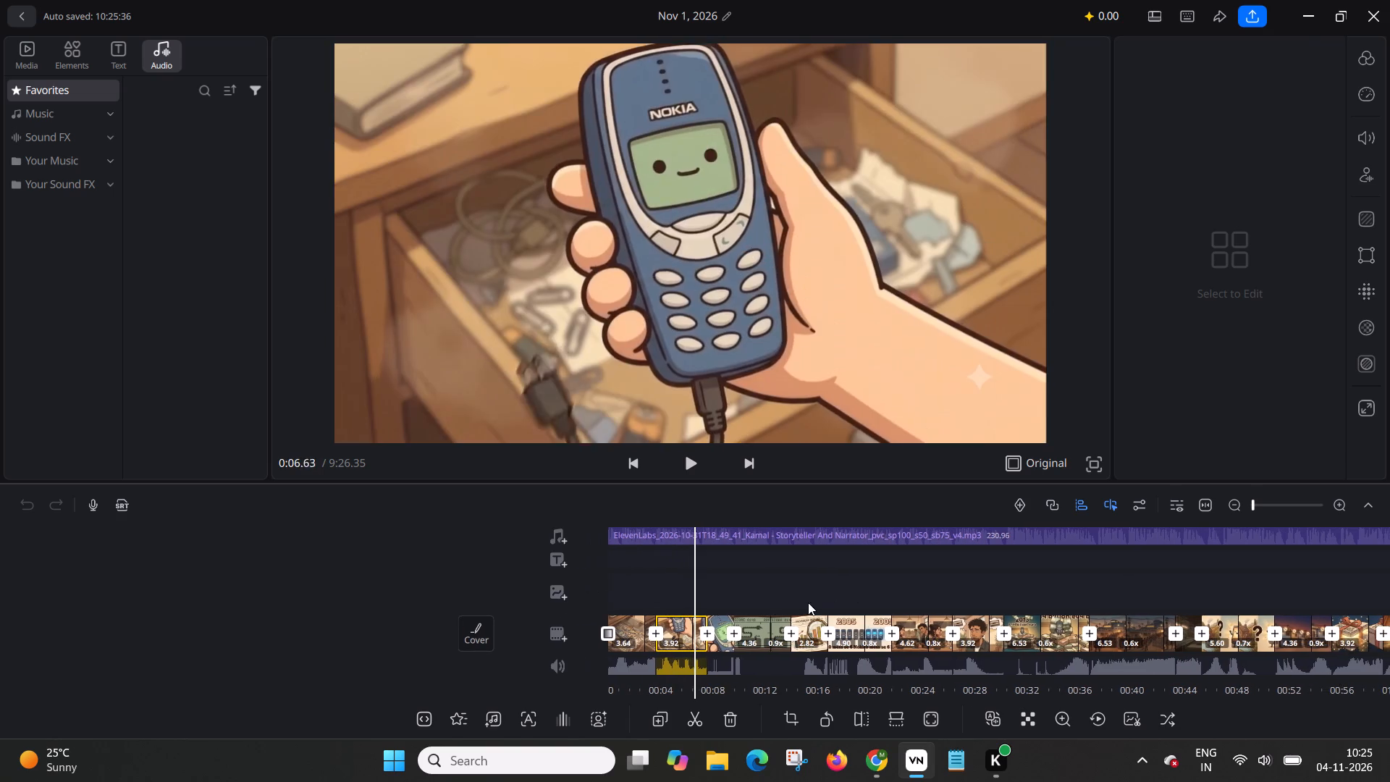
left_click(660, 631)
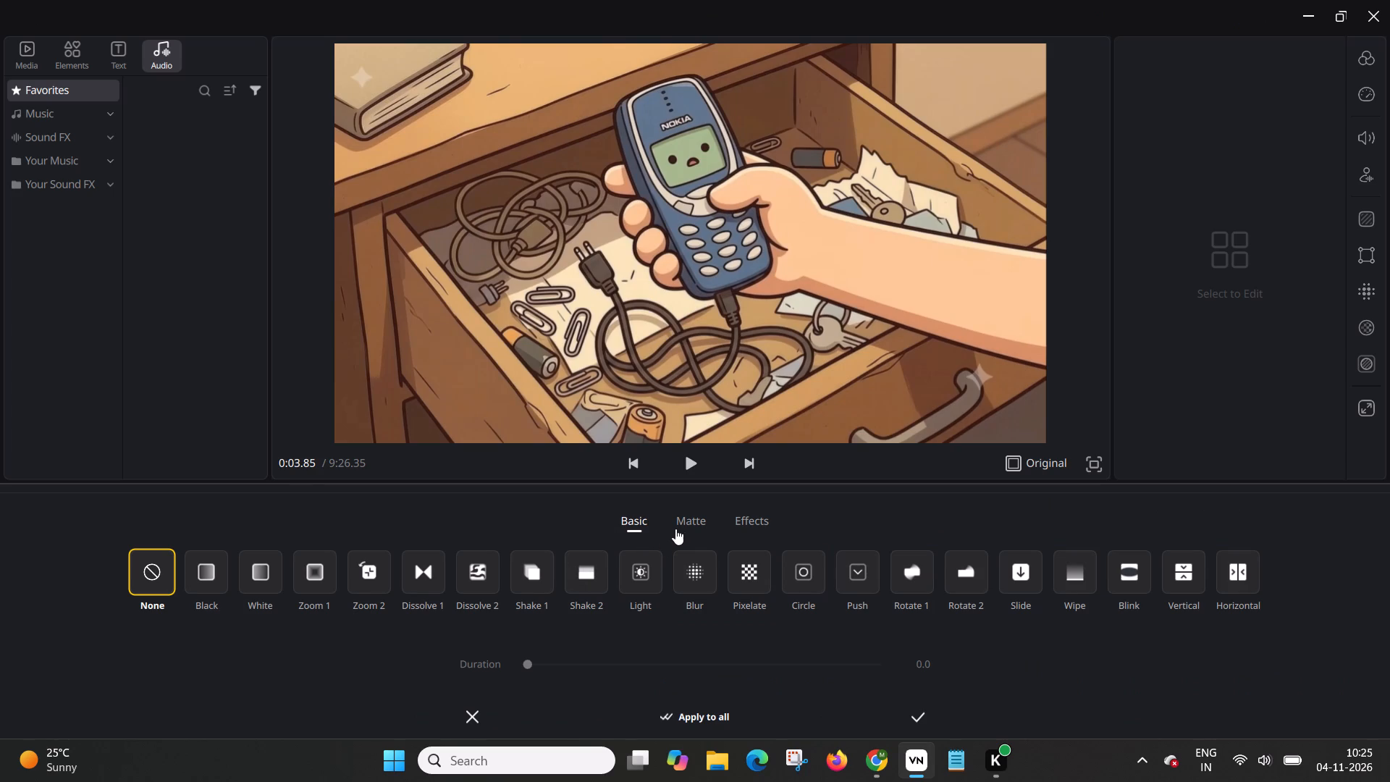
left_click(678, 523)
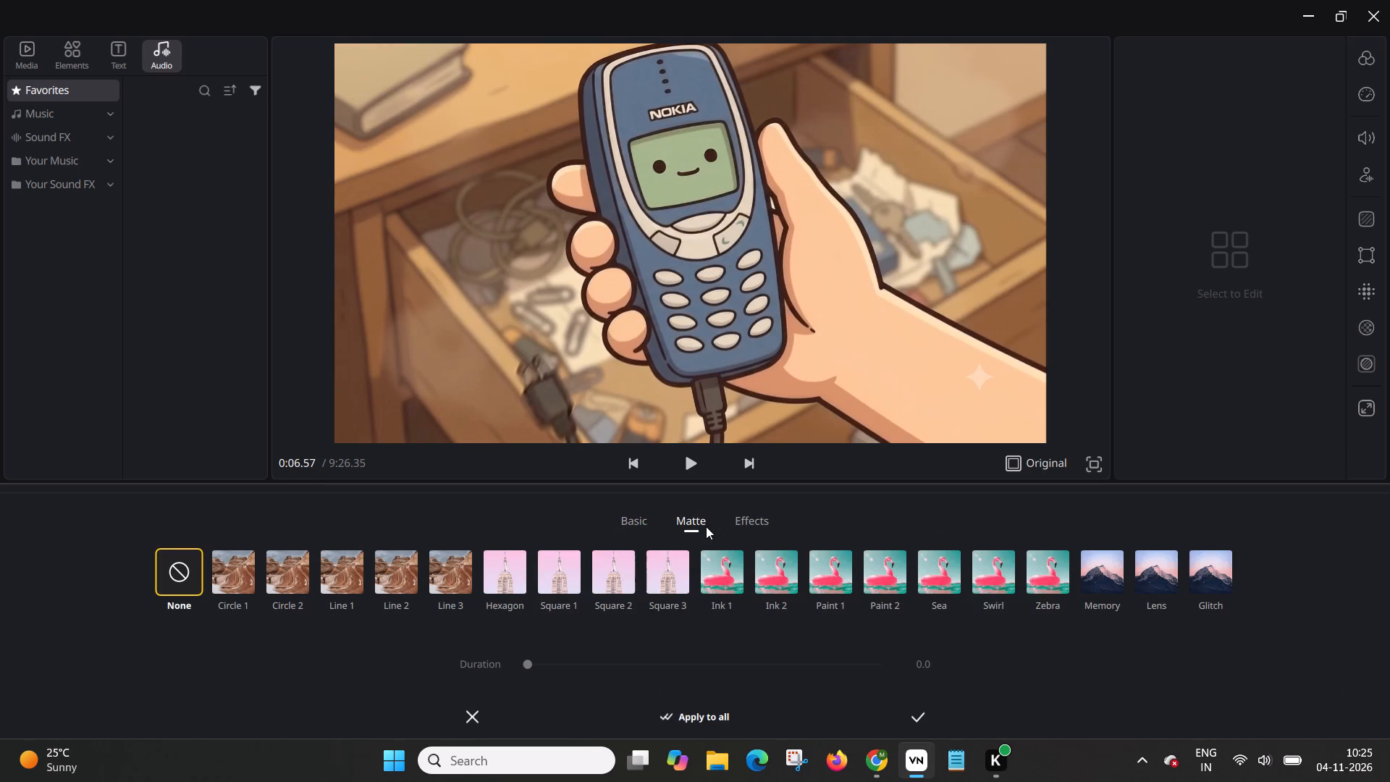
left_click(728, 573)
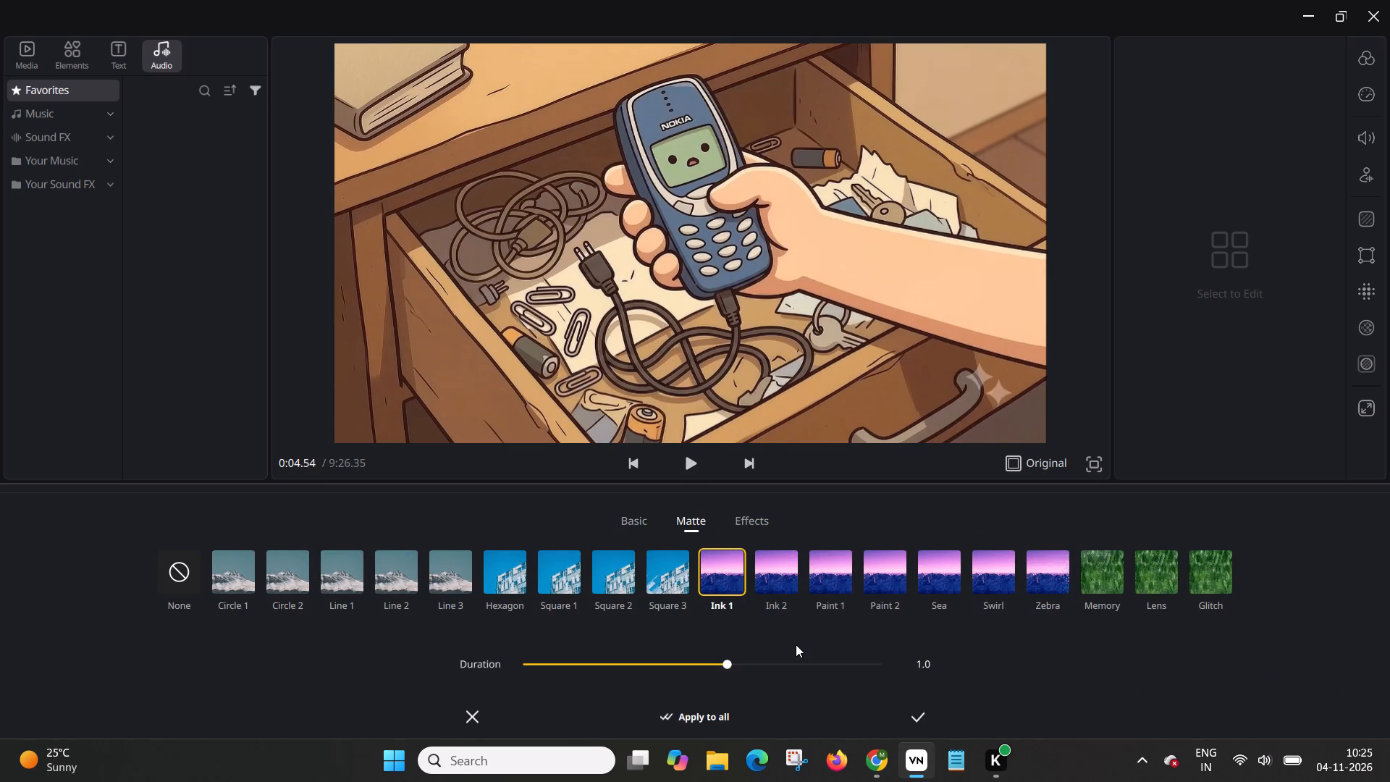
left_click_drag(794, 660, 924, 731)
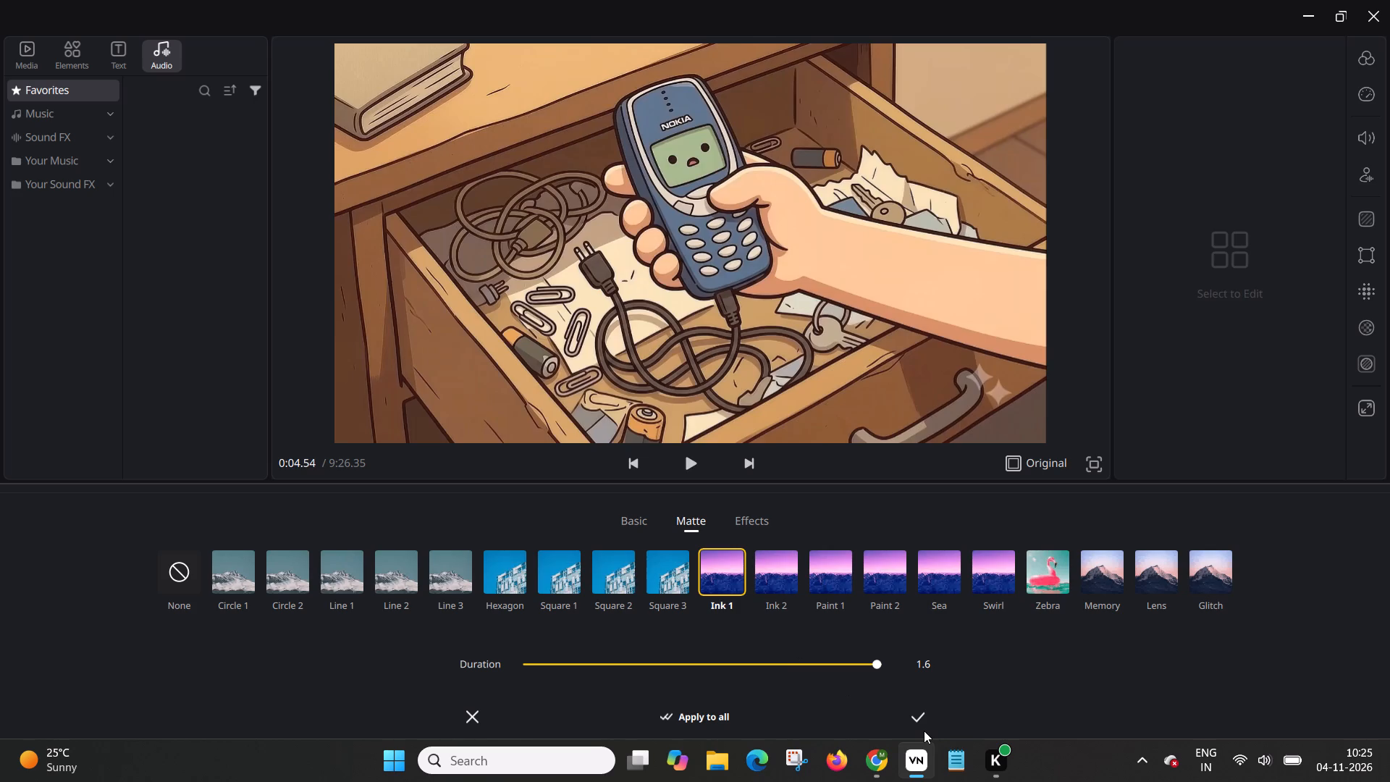
left_click(916, 716)
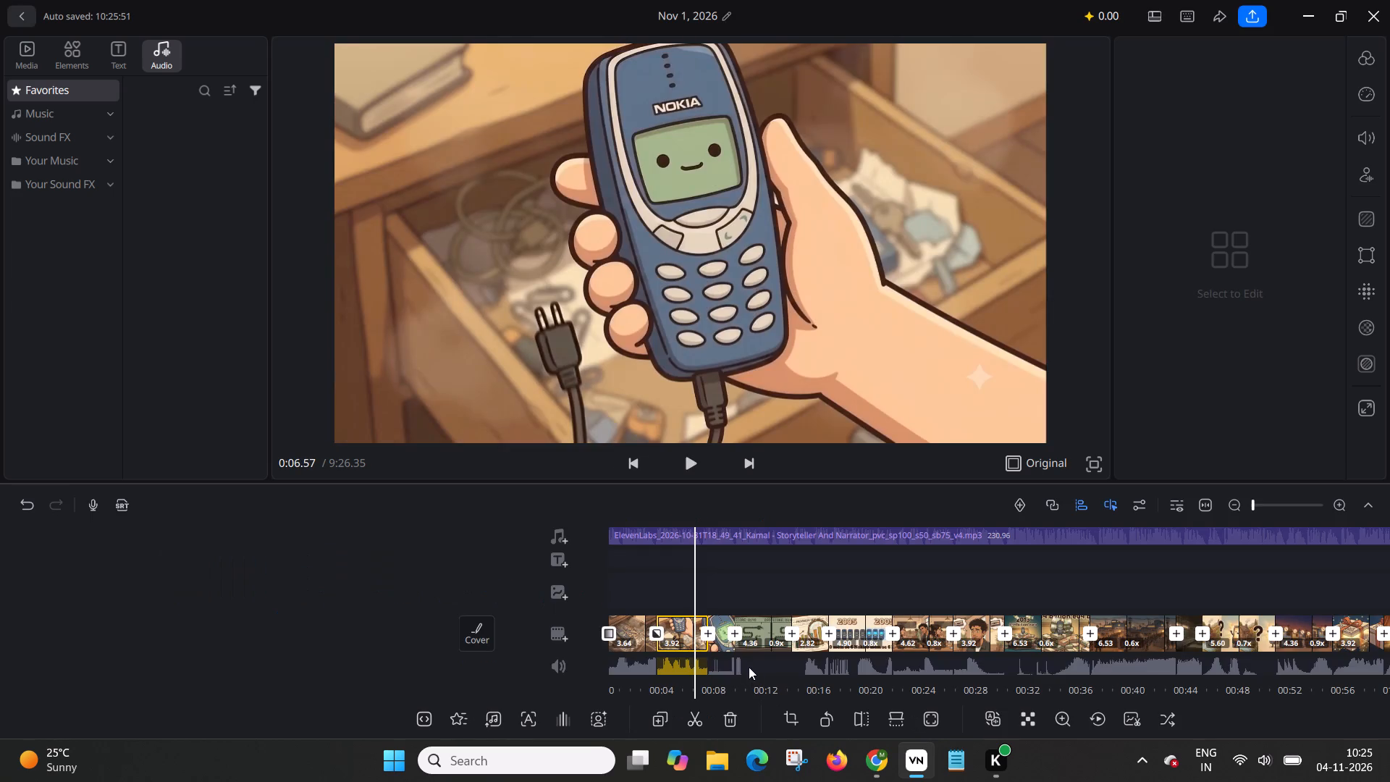
Add an Ink 2 matte transition of duration 1.0 at about 0:10, leading into the Snake game clip.
left_click(737, 635)
left_click(737, 635)
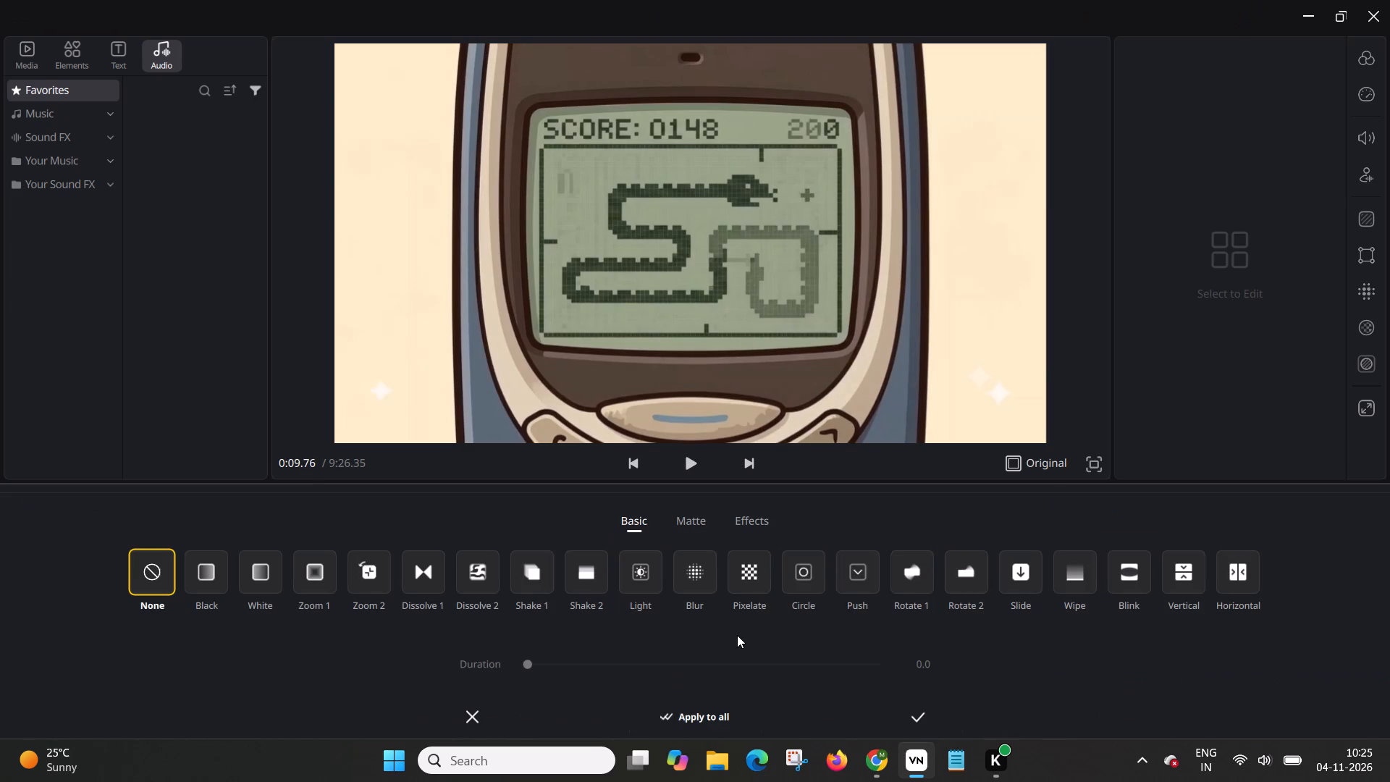
left_click(693, 529)
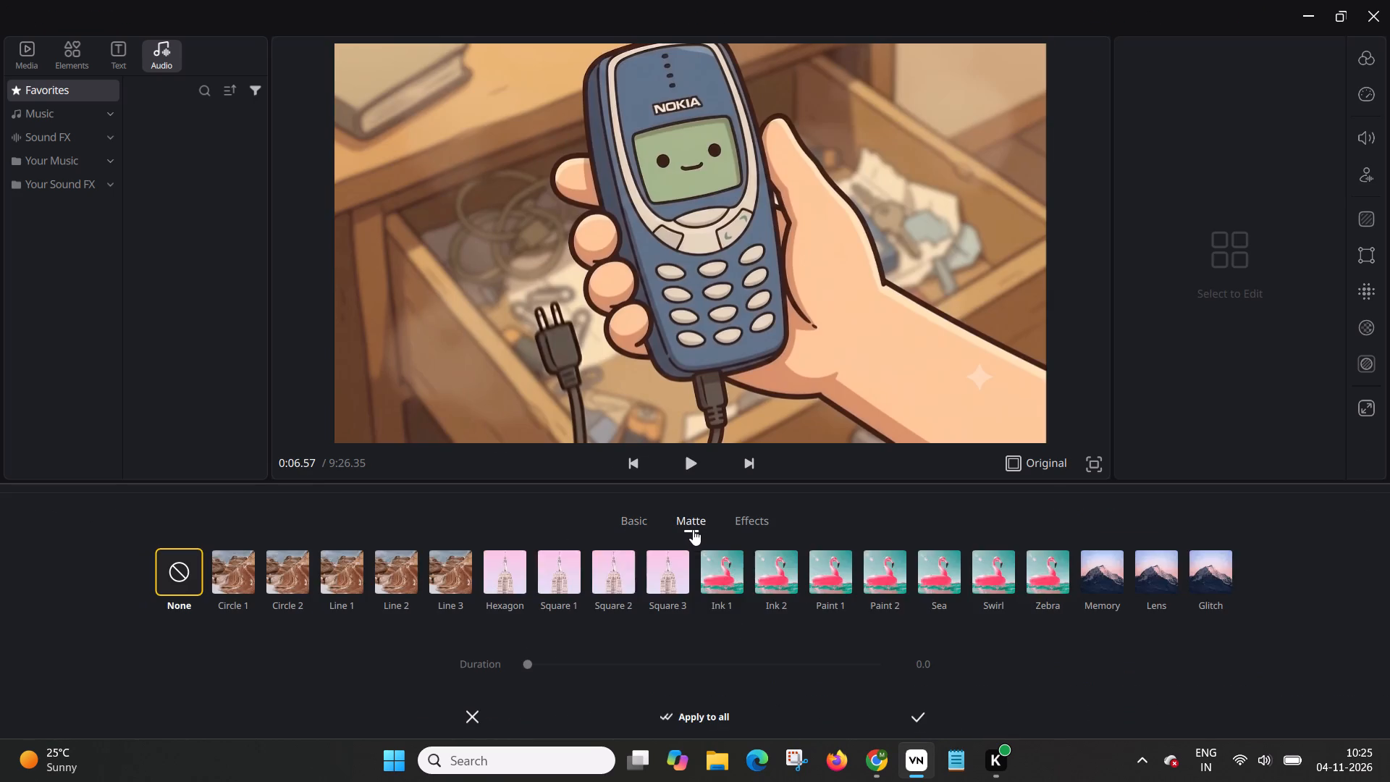
left_click(785, 573)
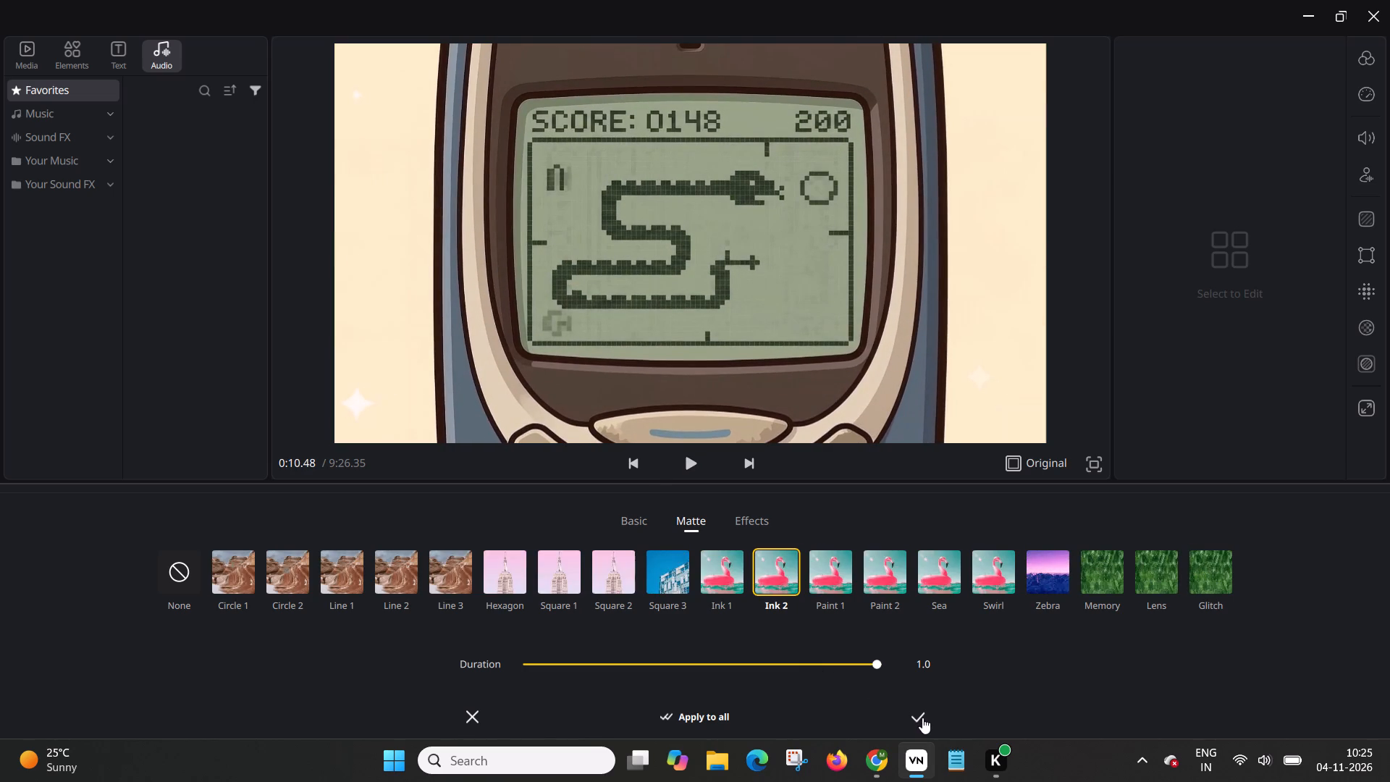
left_click(922, 718)
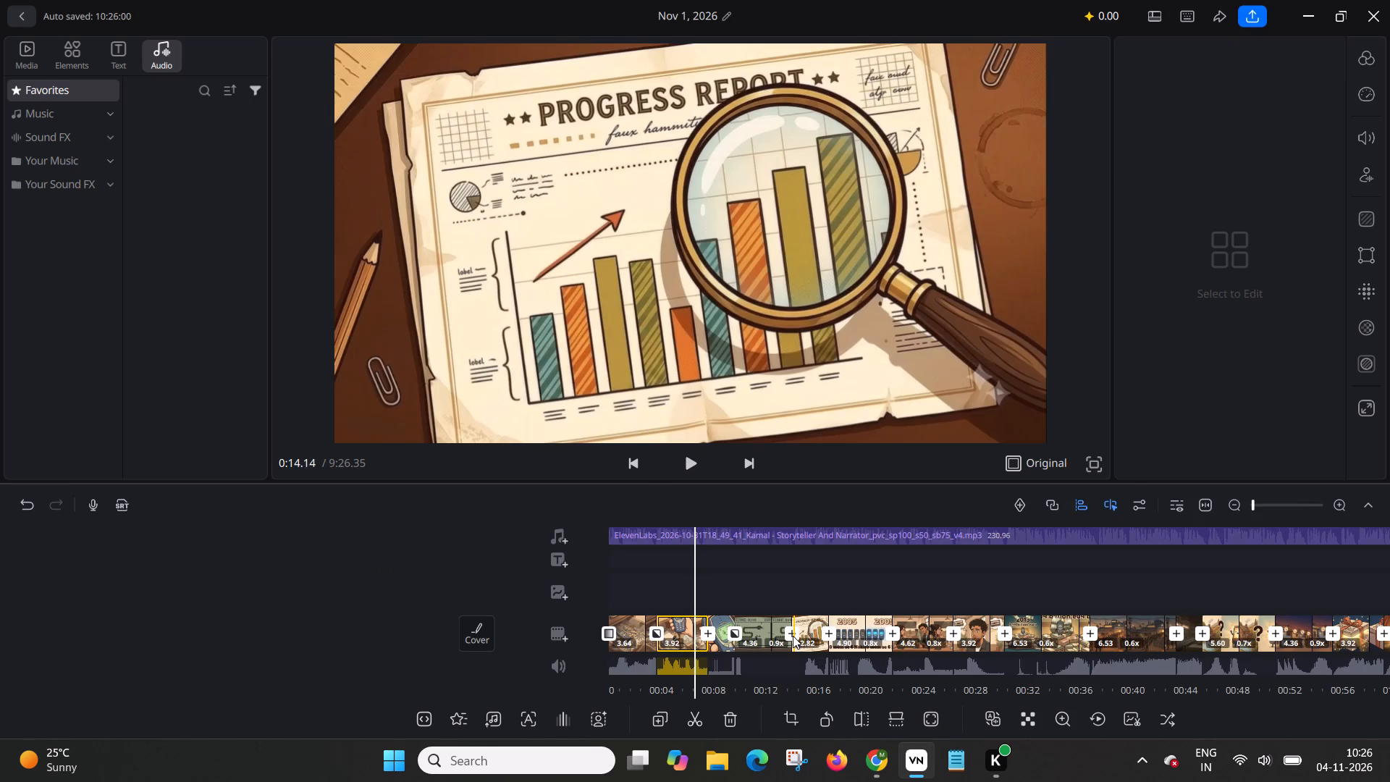
Add a Dissolve 1 transition between the Snake game and Progress Report clips, with a duration of 1.2.
left_click(793, 636)
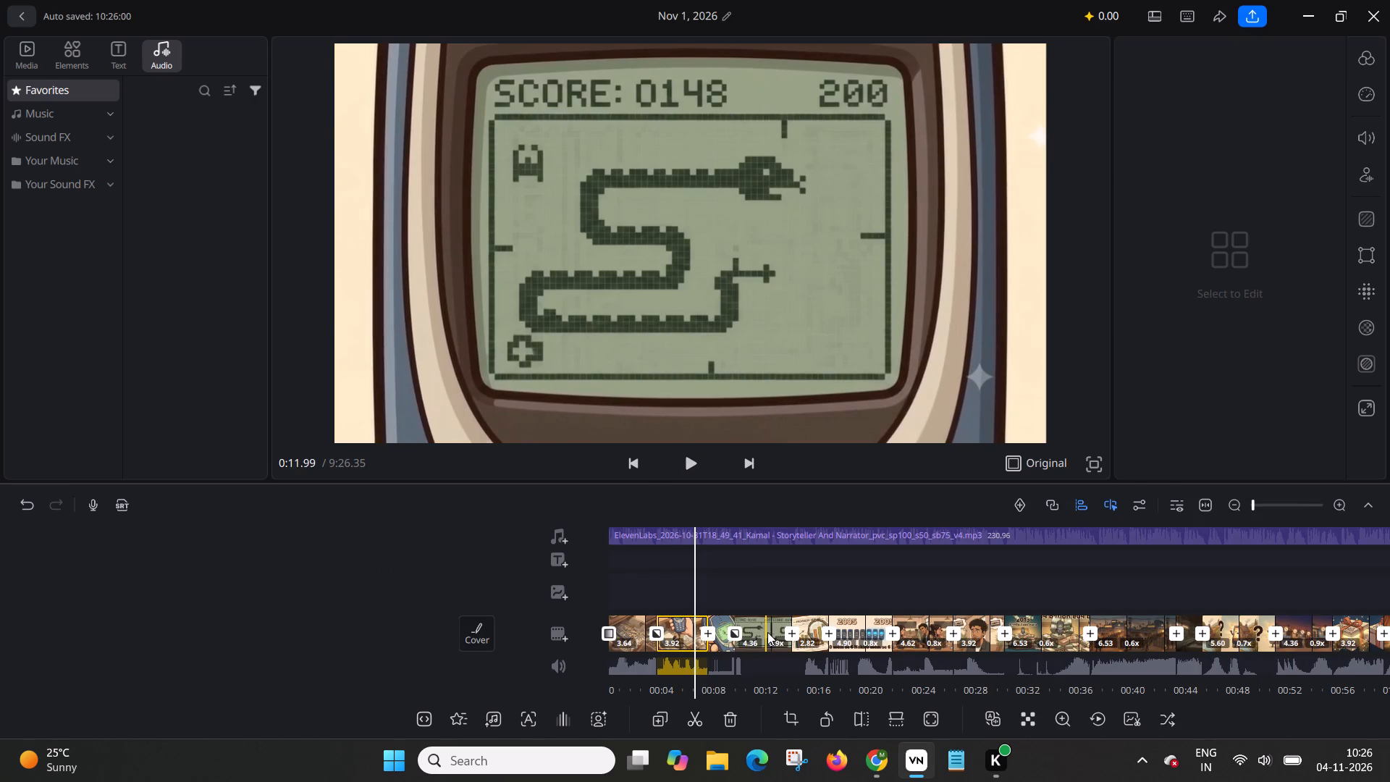
left_click(791, 634)
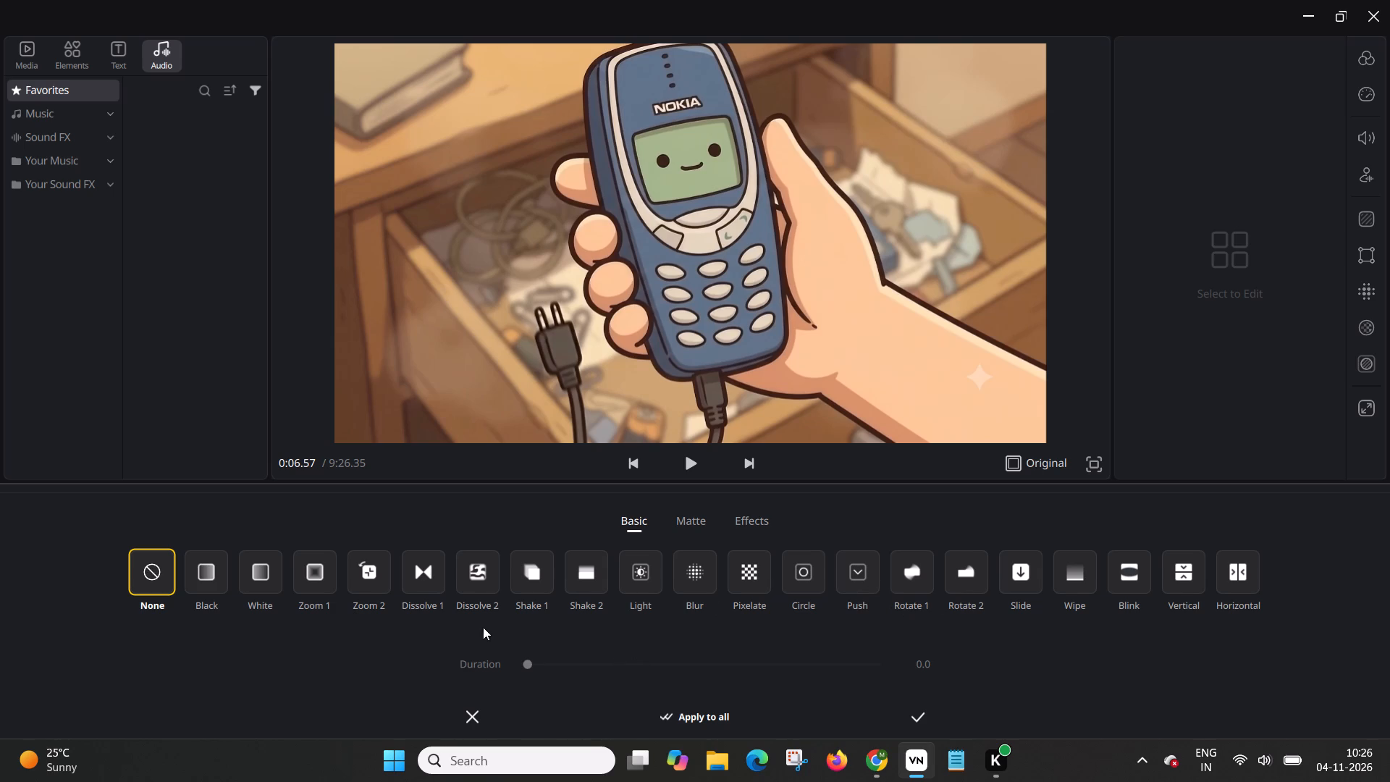
left_click(471, 573)
left_click_drag(471, 573, 503, 588)
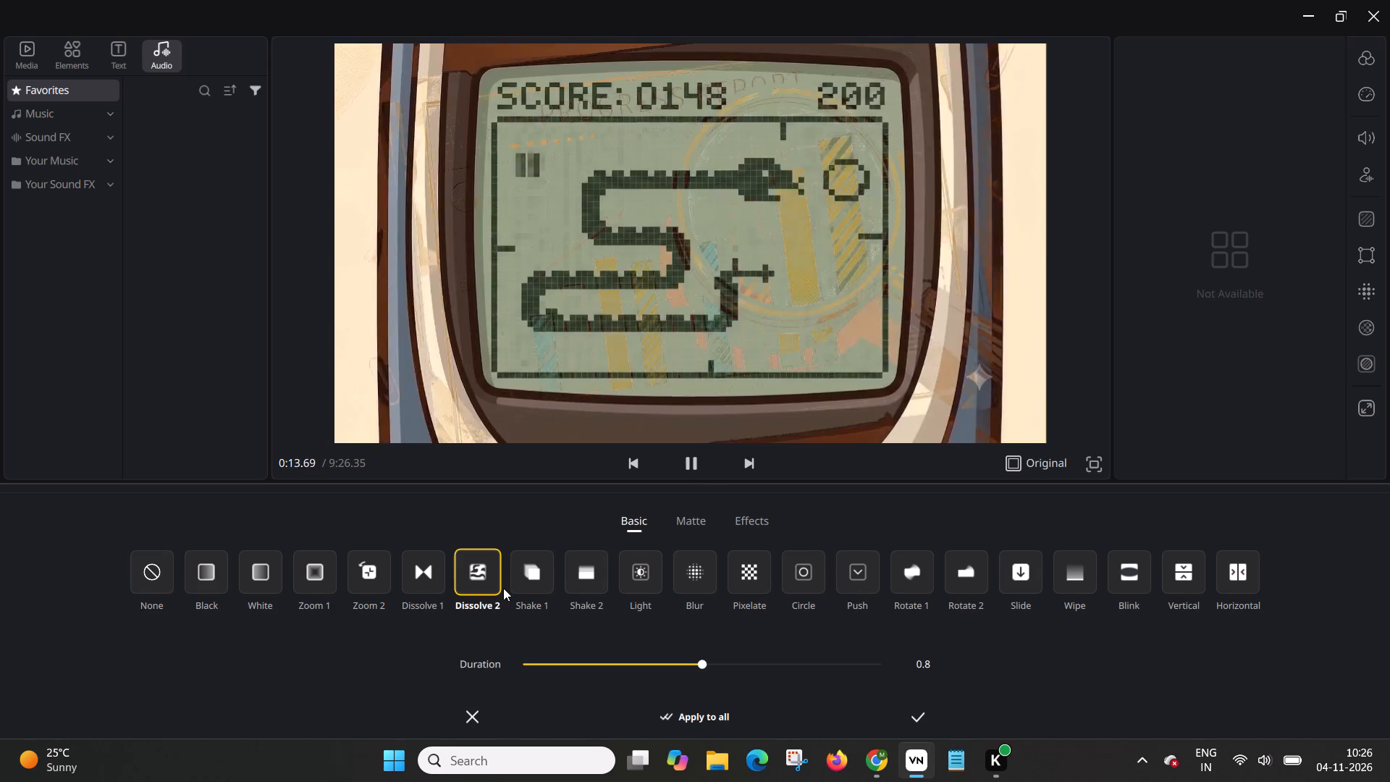
left_click_drag(503, 588, 426, 584)
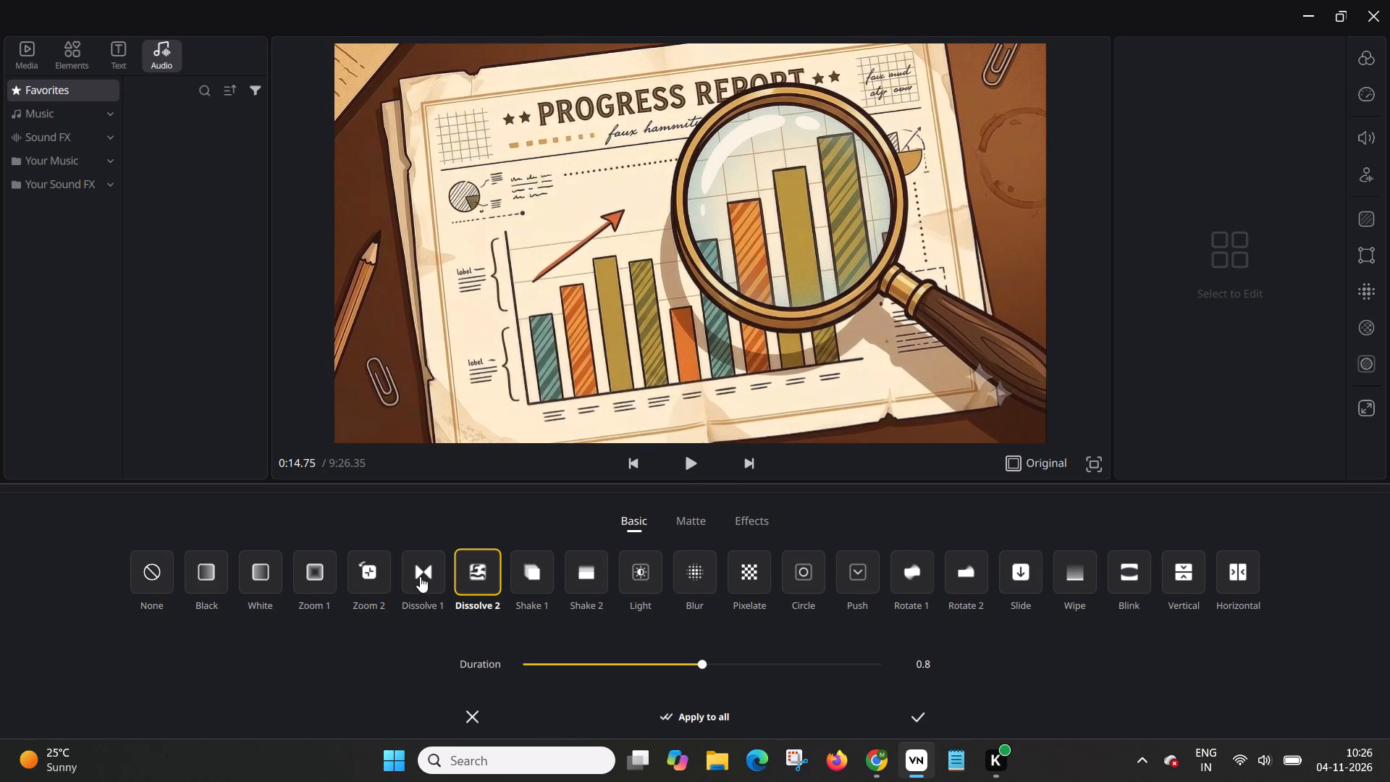
left_click(418, 574)
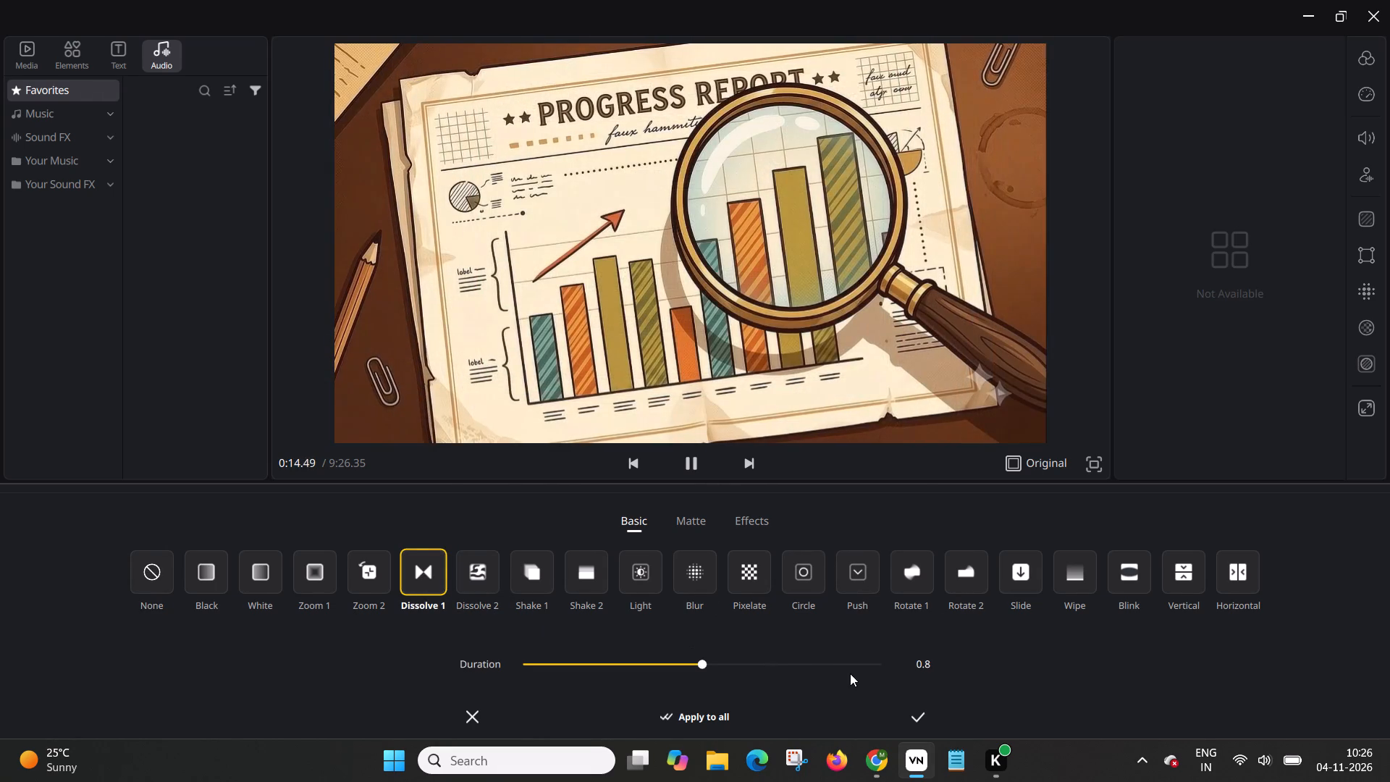
left_click(806, 666)
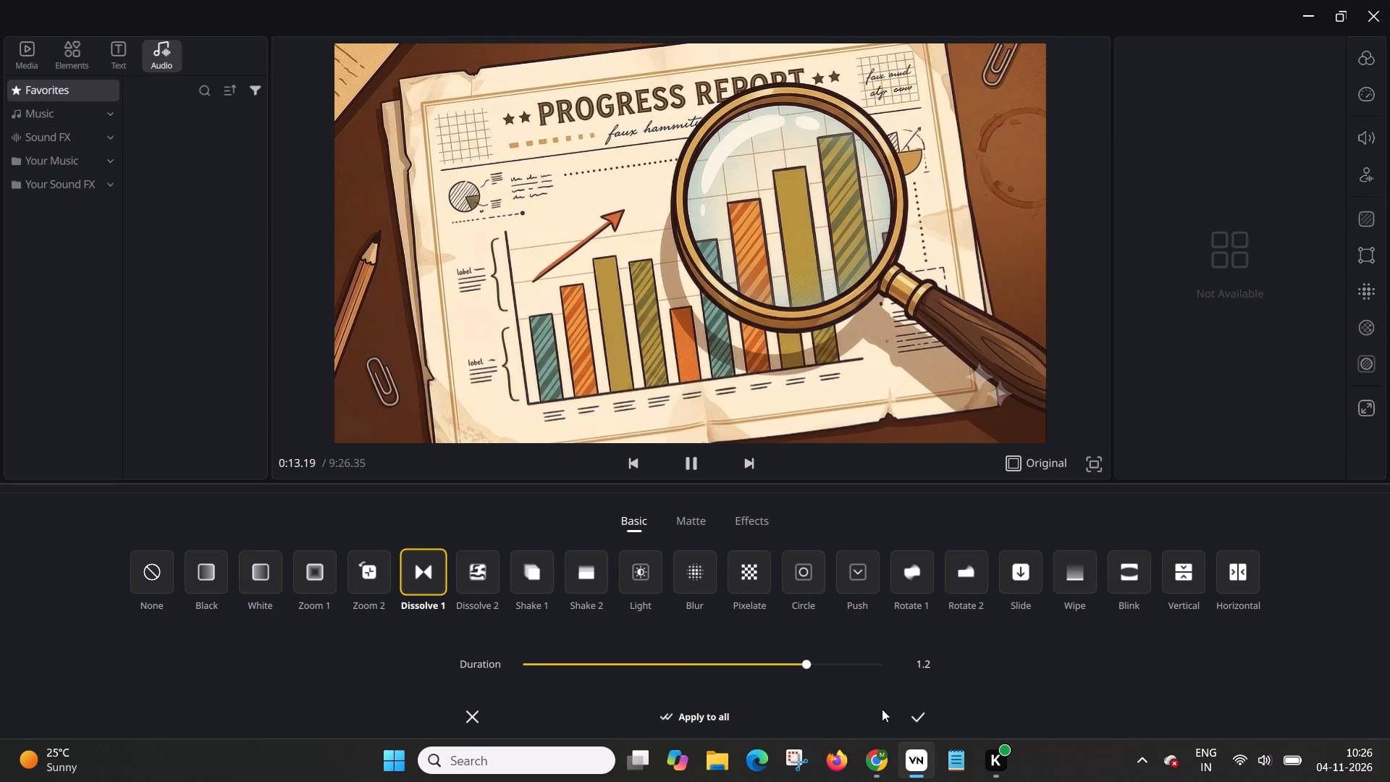
left_click(913, 719)
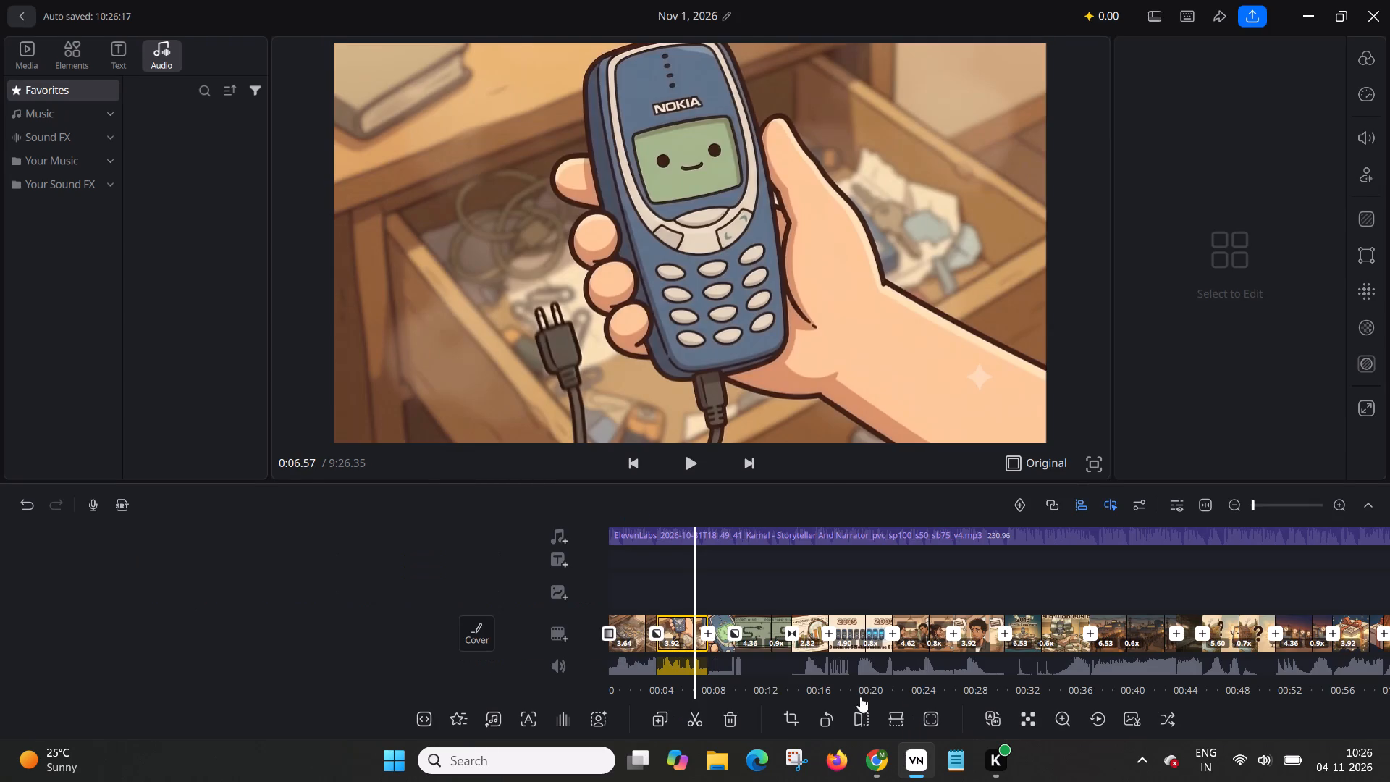
Add a Circle transition between the Progress Report clip and the 2005 Nokia phones clip, with a duration of 0.9.
scroll(827, 631, "left", 1)
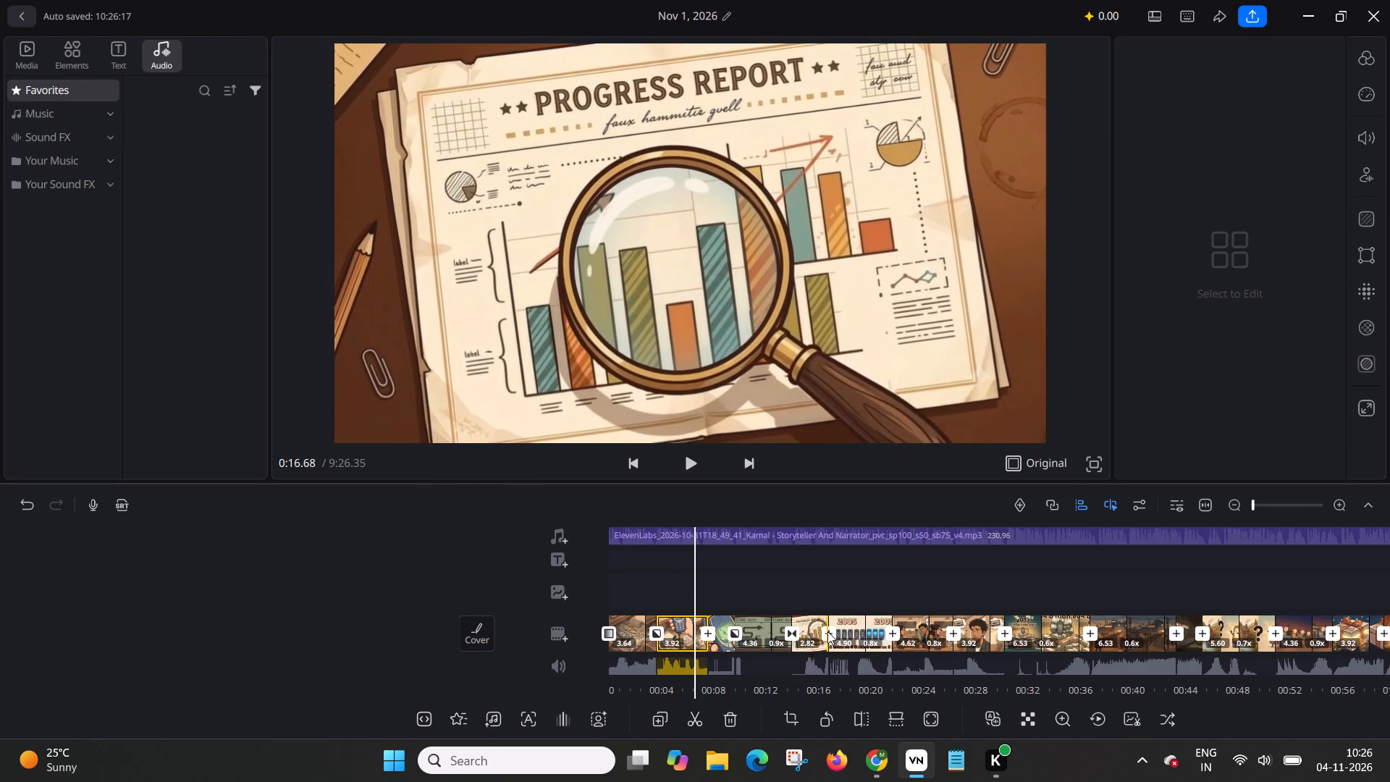
scroll(827, 631, "left", 1)
left_click_drag(888, 639, 796, 655)
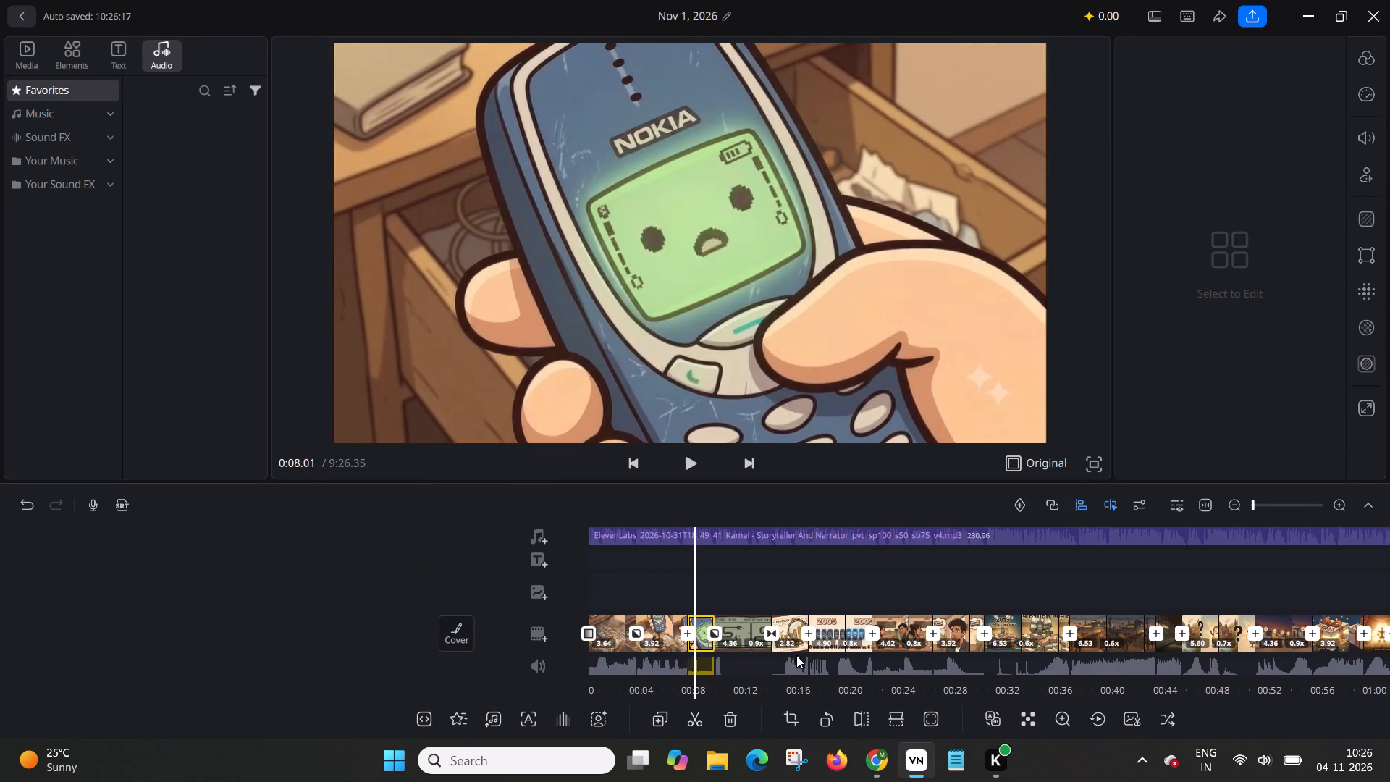
left_click_drag(796, 655, 760, 668)
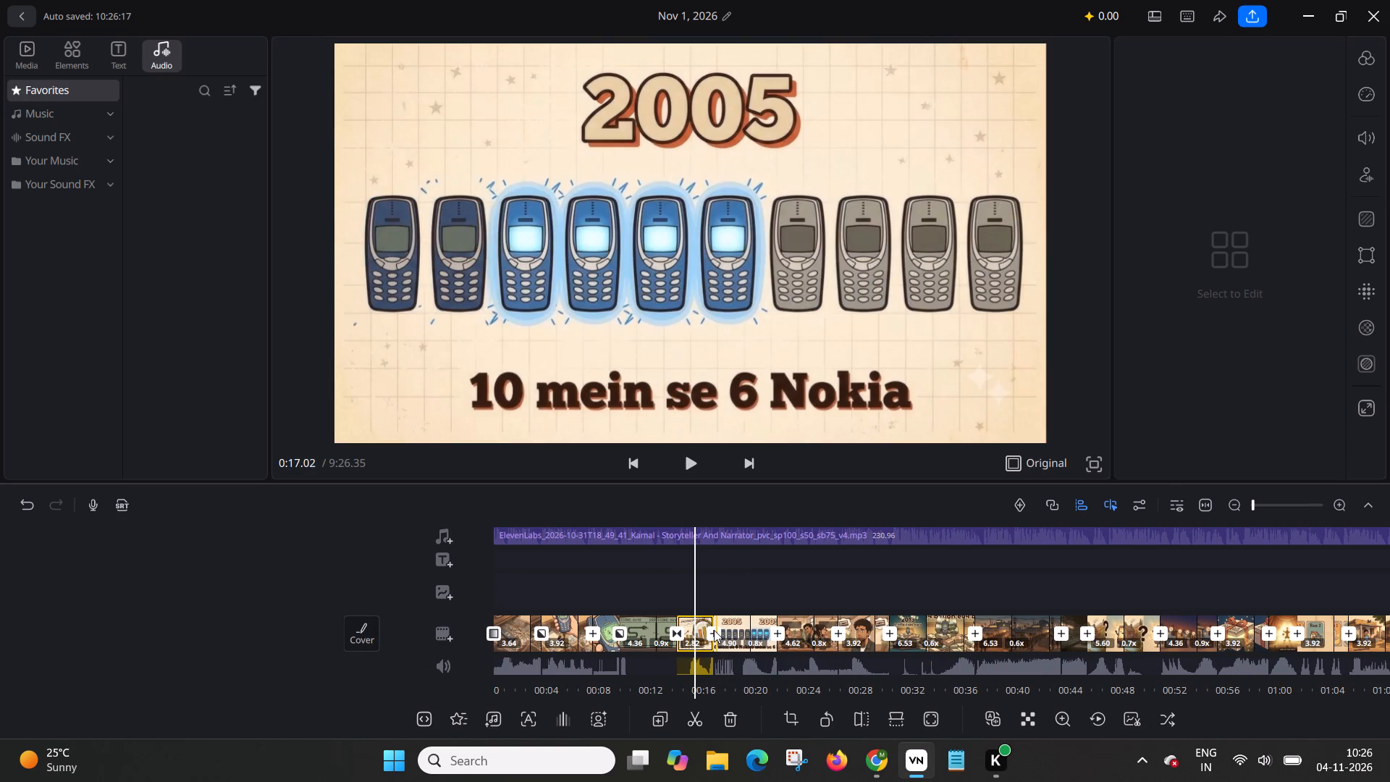
left_click(714, 630)
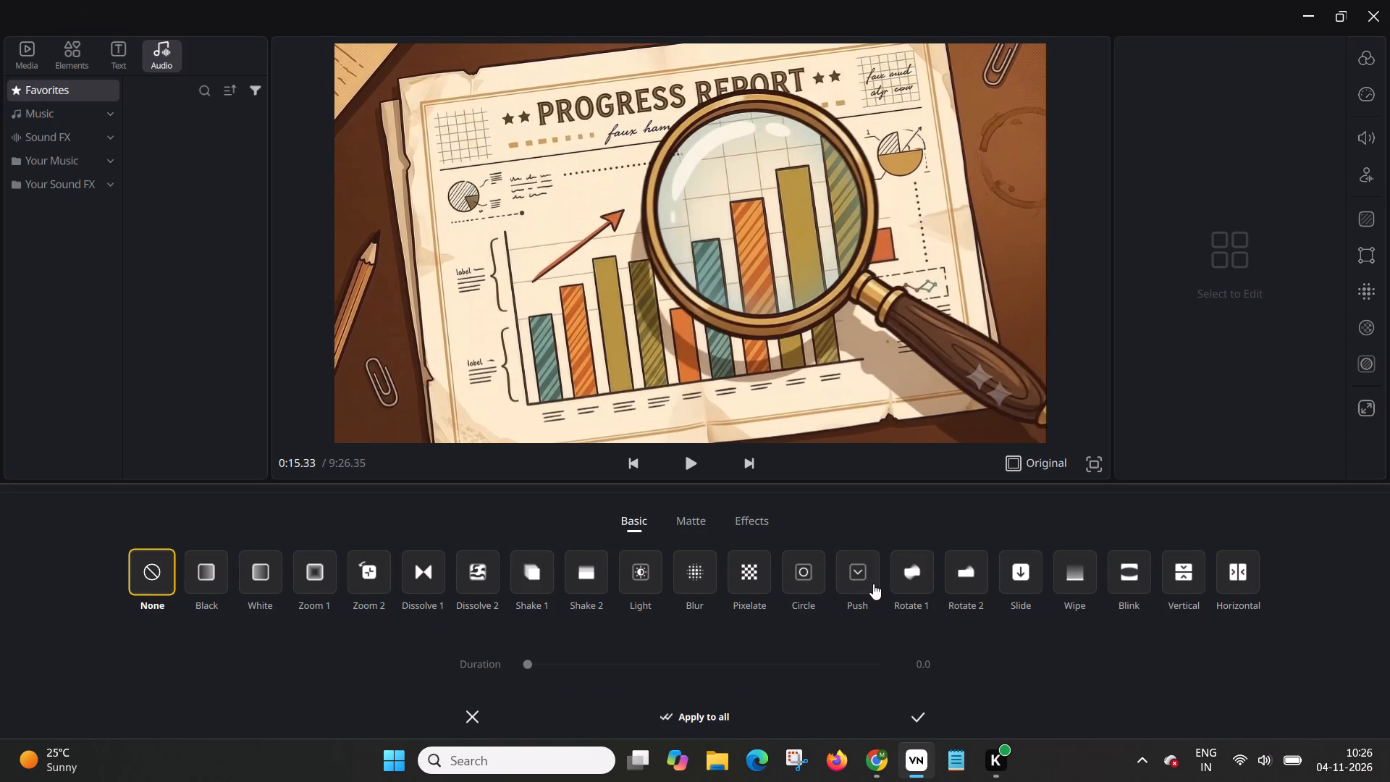
left_click(813, 578)
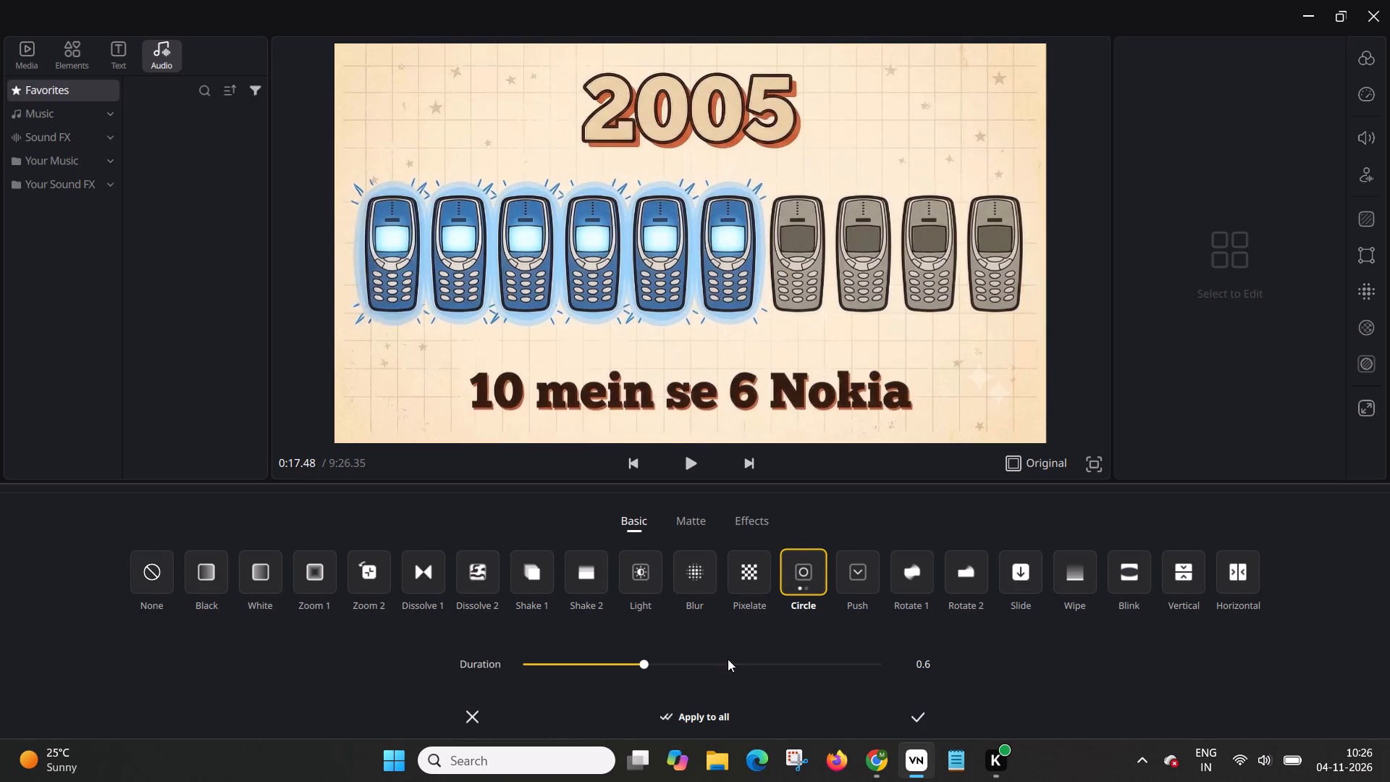
left_click(739, 664)
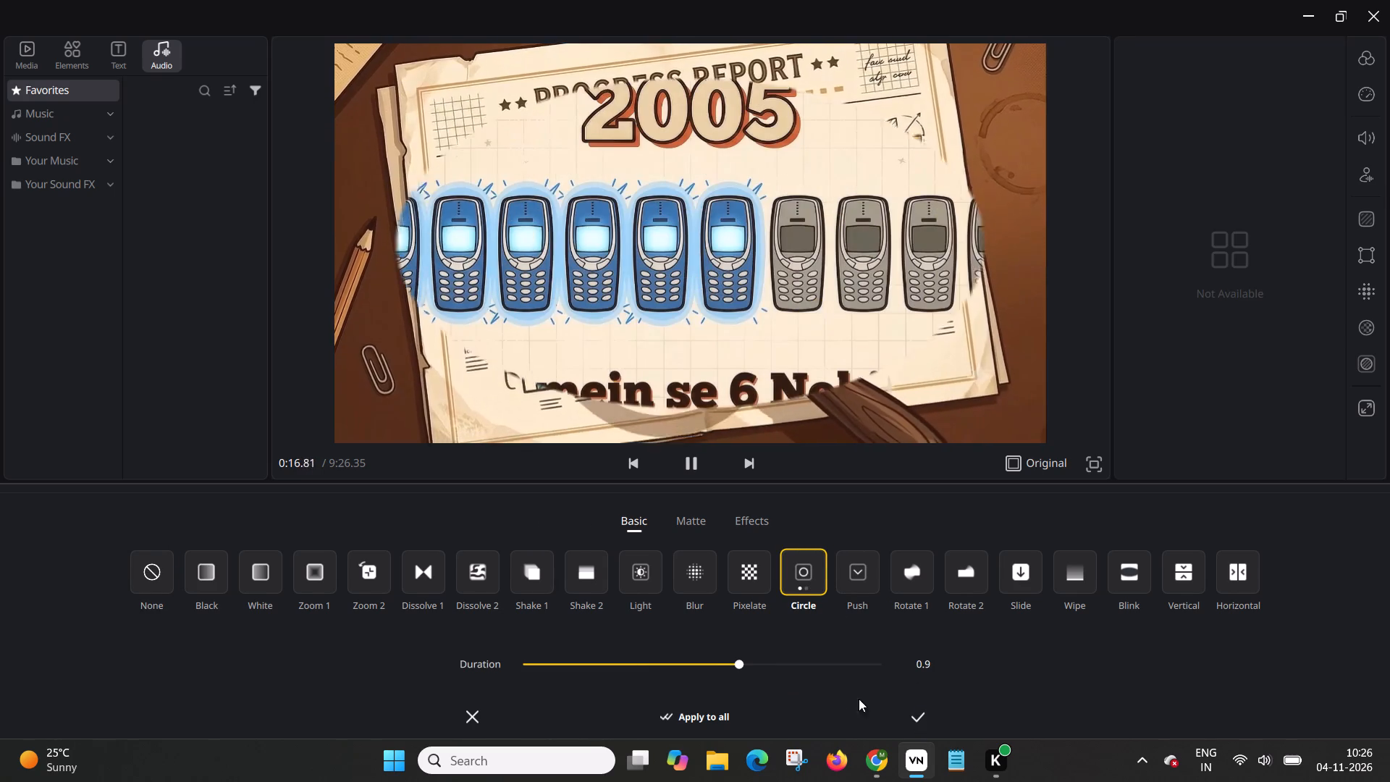
left_click(926, 717)
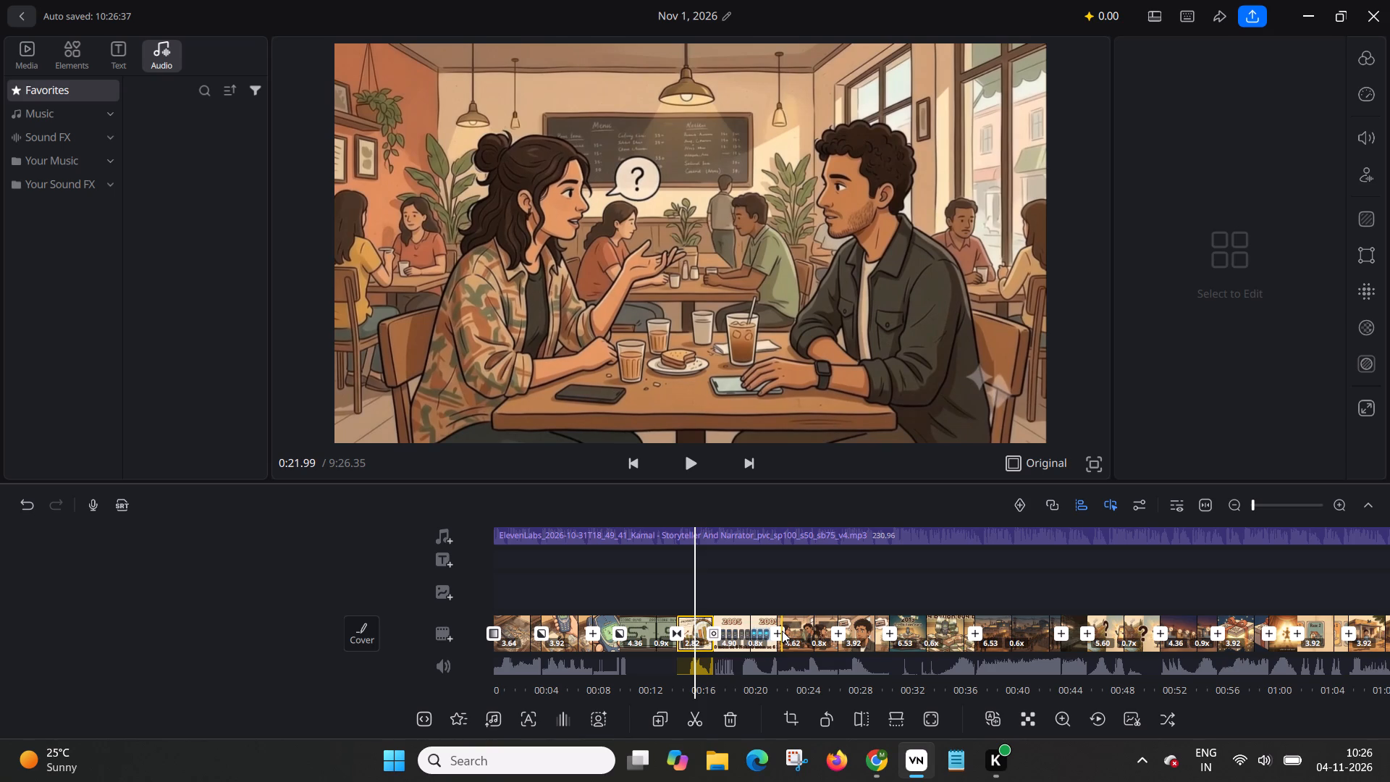
Add a Paint 2 matte transition of duration 1.0 at the cut after the café conversation clip, at about 0:26.
left_click(839, 634)
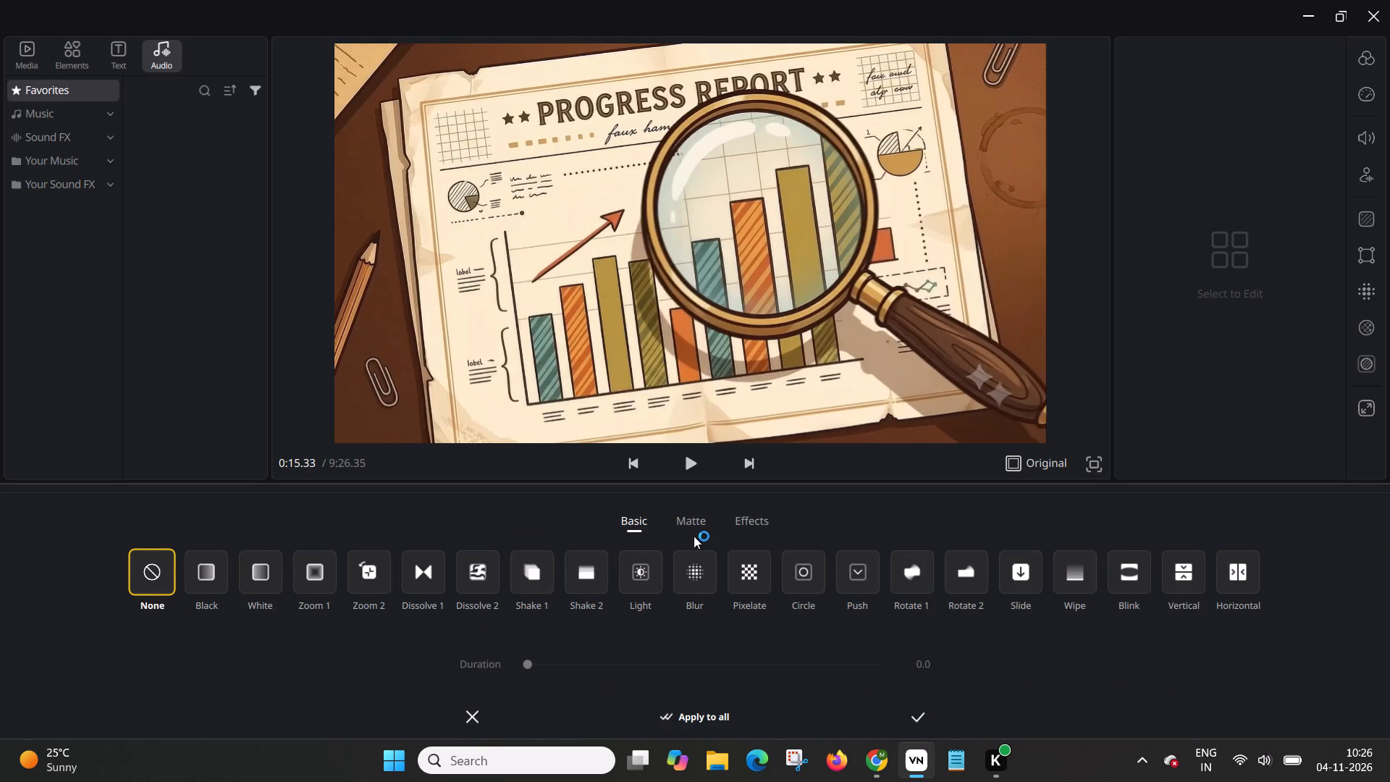
left_click(691, 525)
left_click(750, 520)
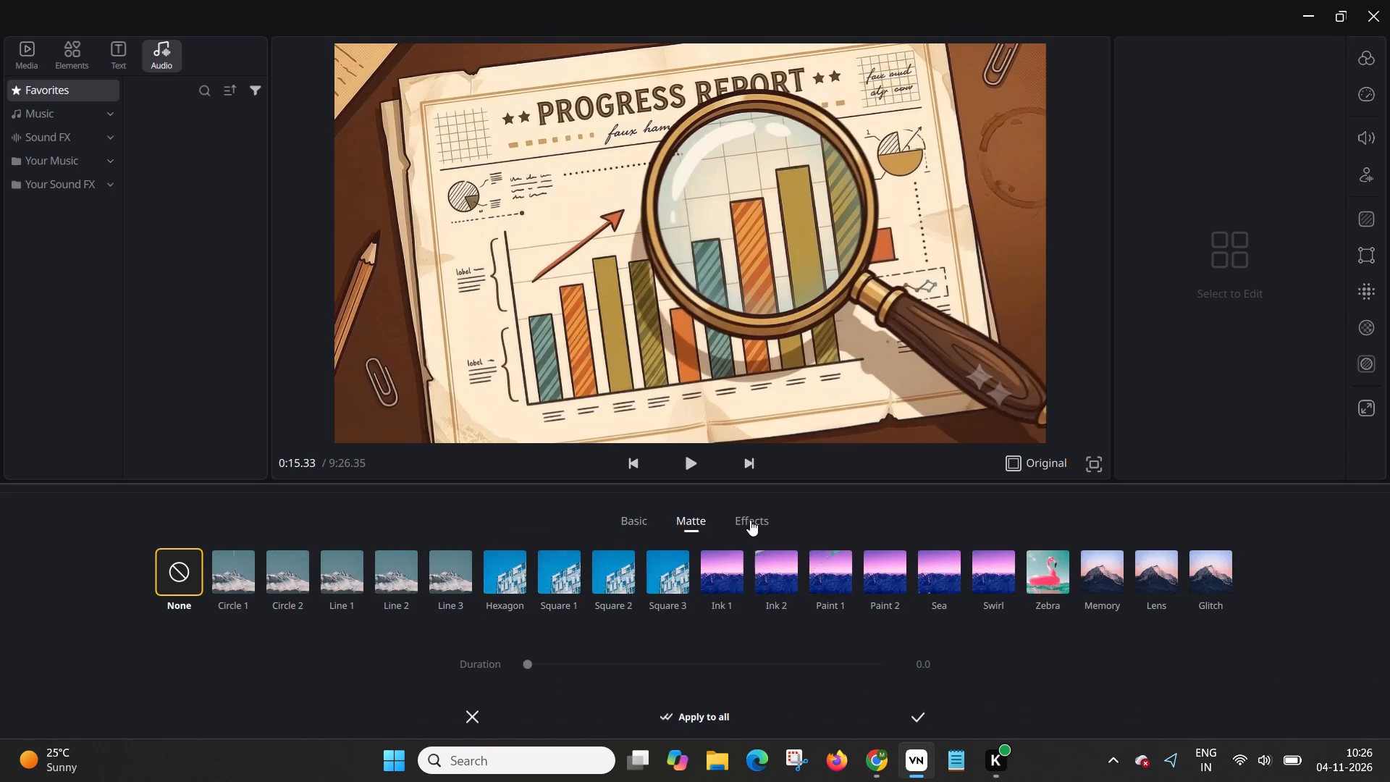
left_click(688, 518)
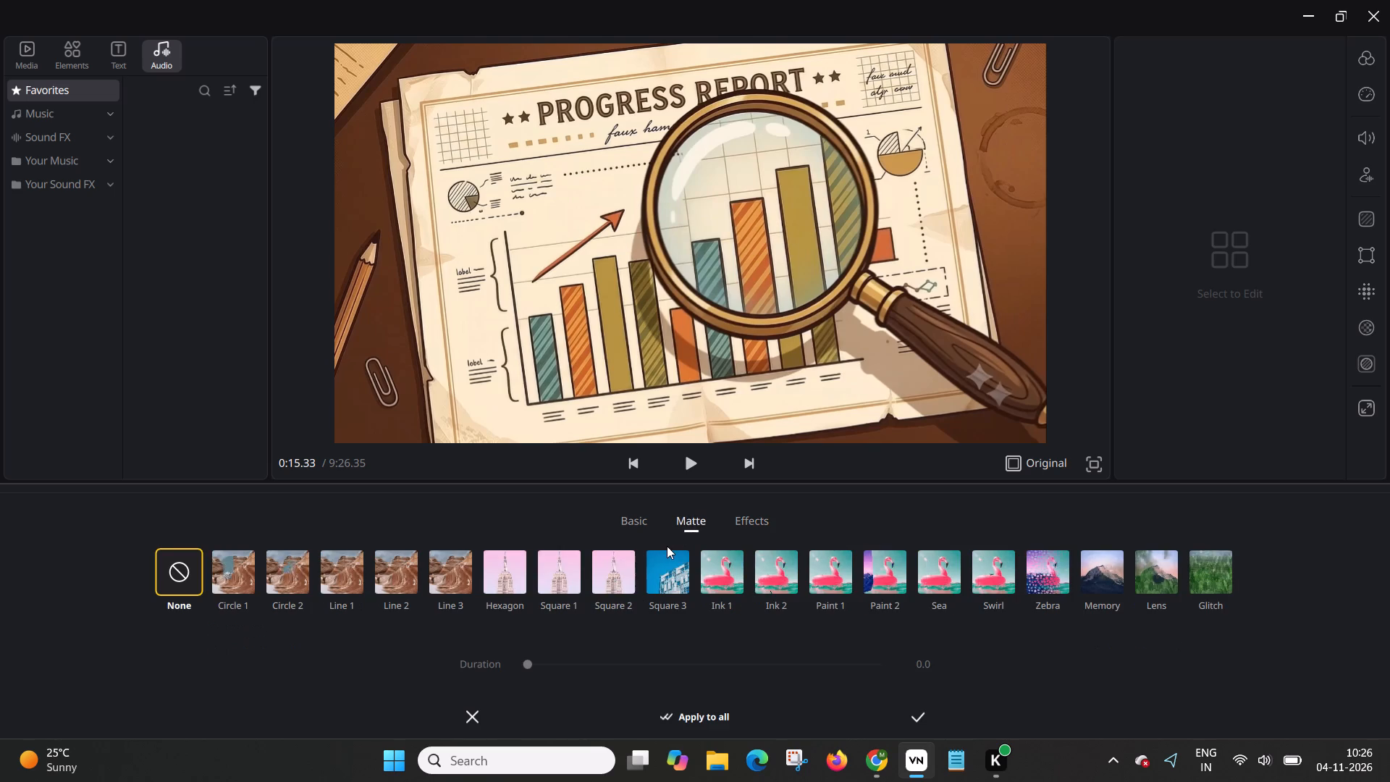
left_click(877, 571)
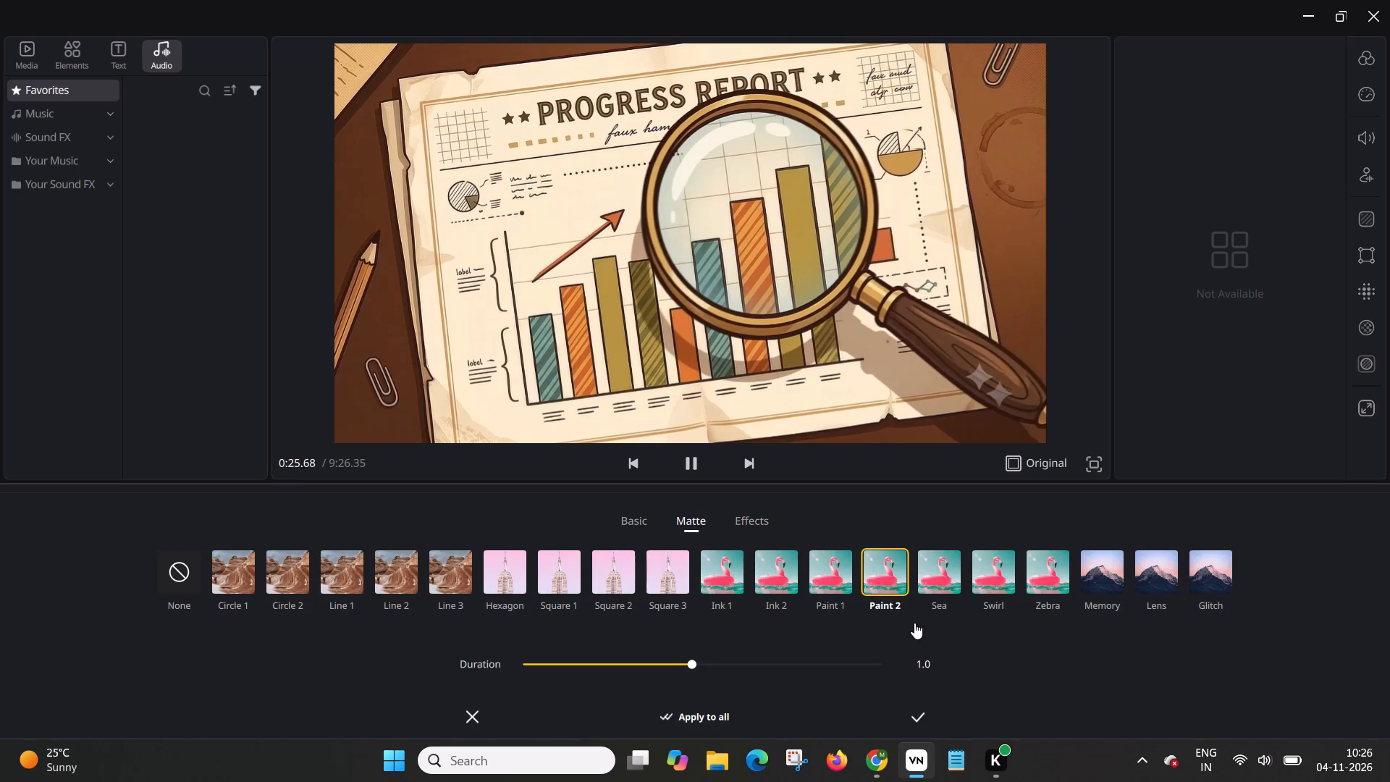
left_click(917, 715)
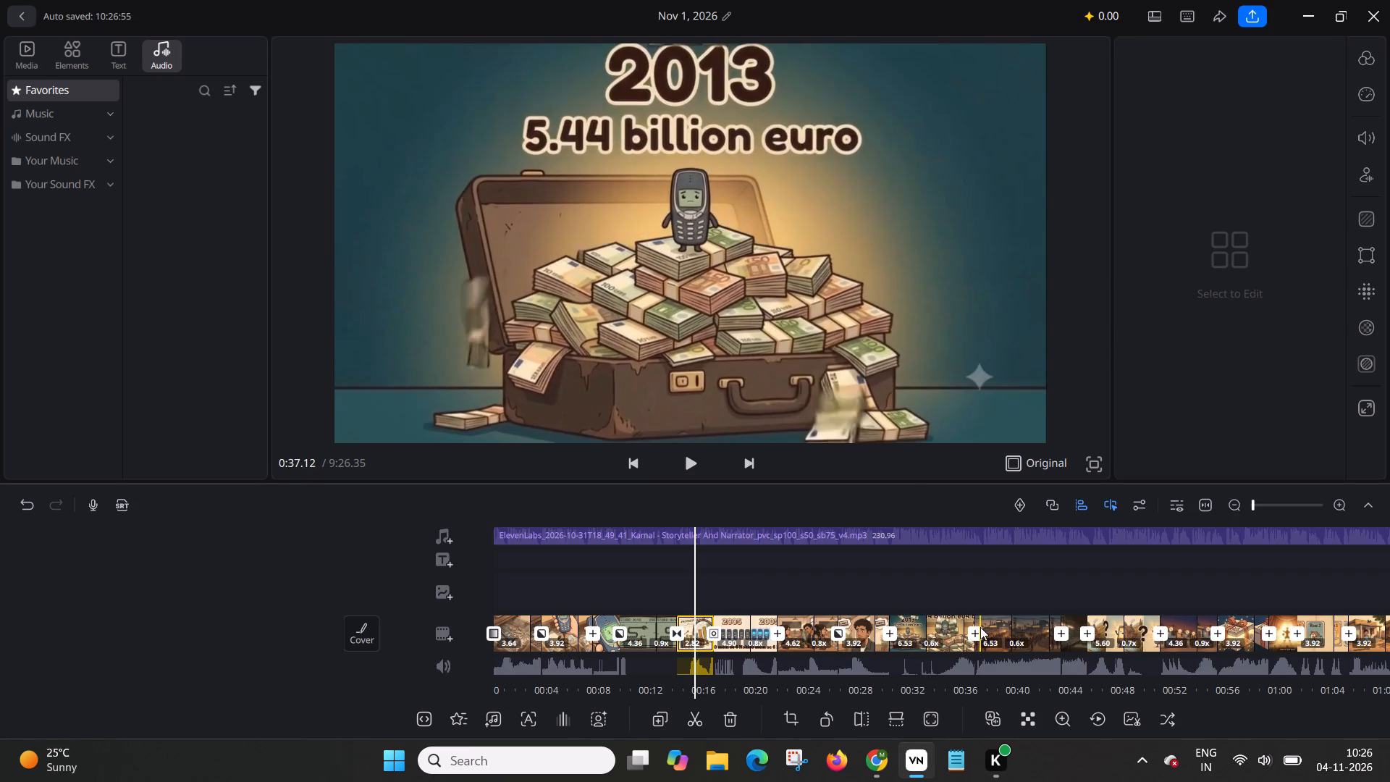
Add a Line 3 matte transition of duration 1.0 at about 0:37, leading into the Chennai Electronics factory clip.
left_click(973, 632)
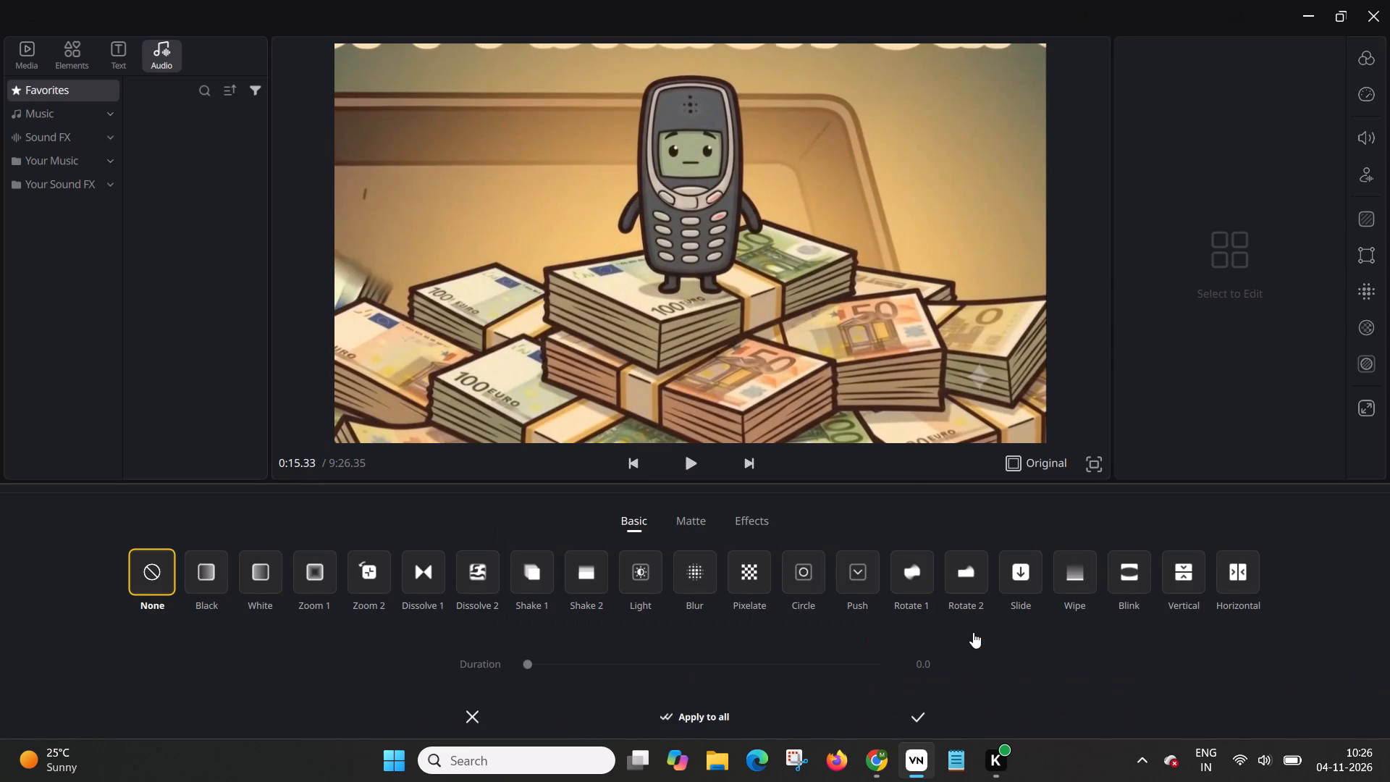
left_click(698, 521)
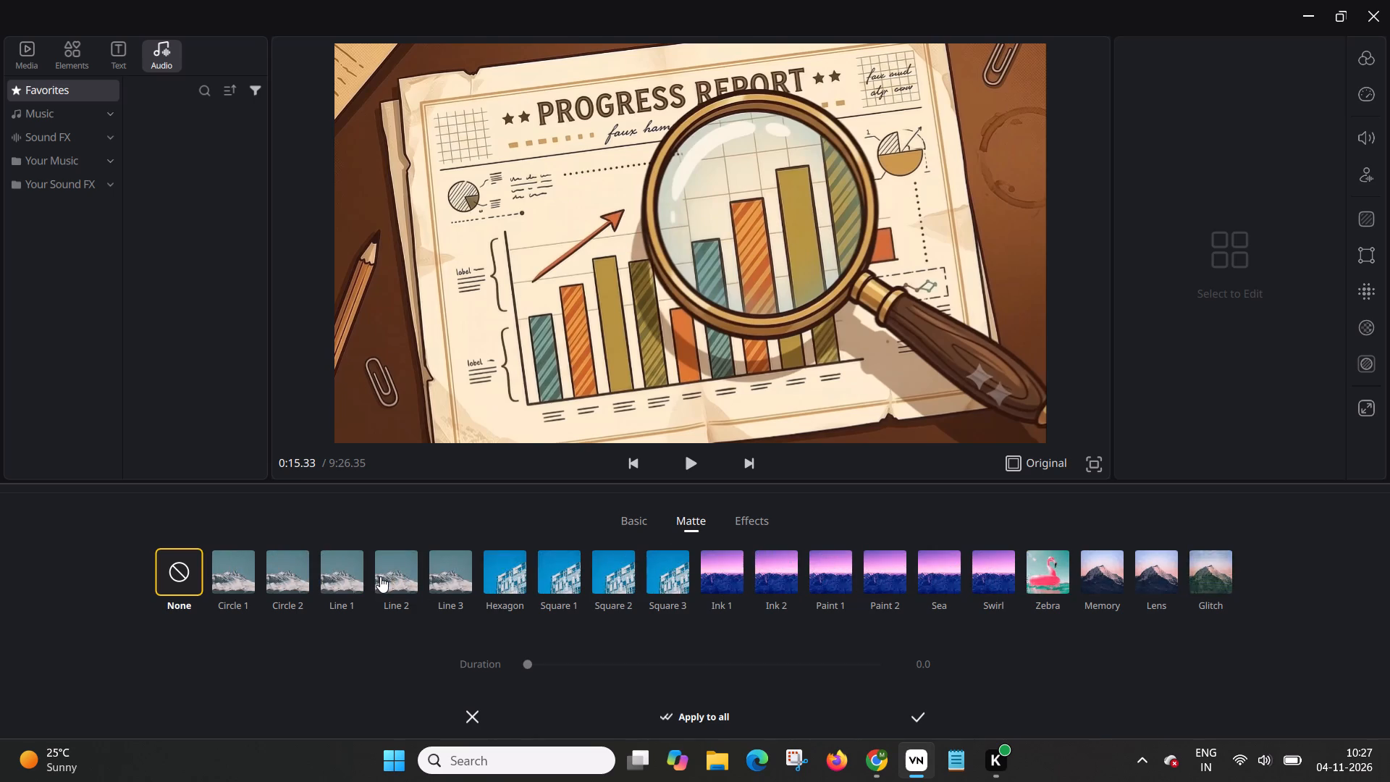
left_click(443, 563)
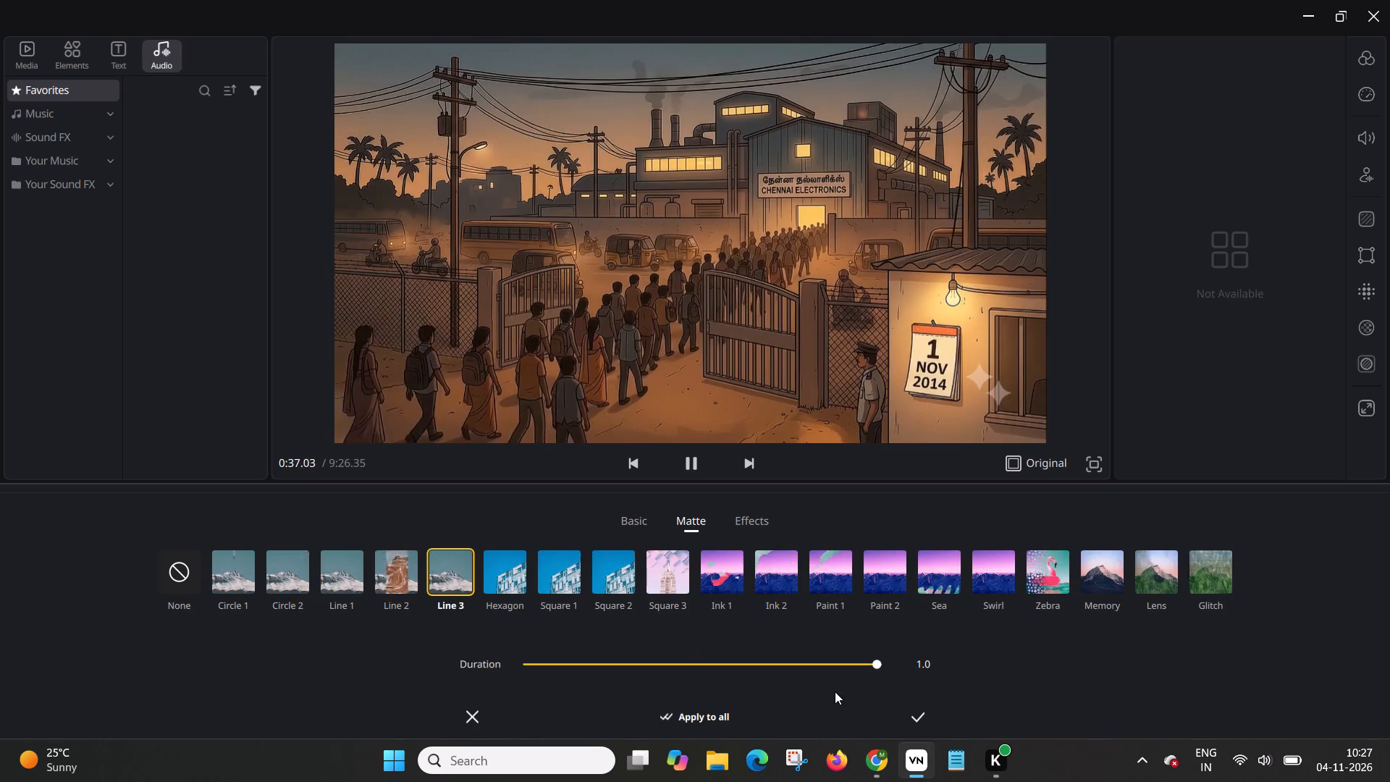
left_click(920, 718)
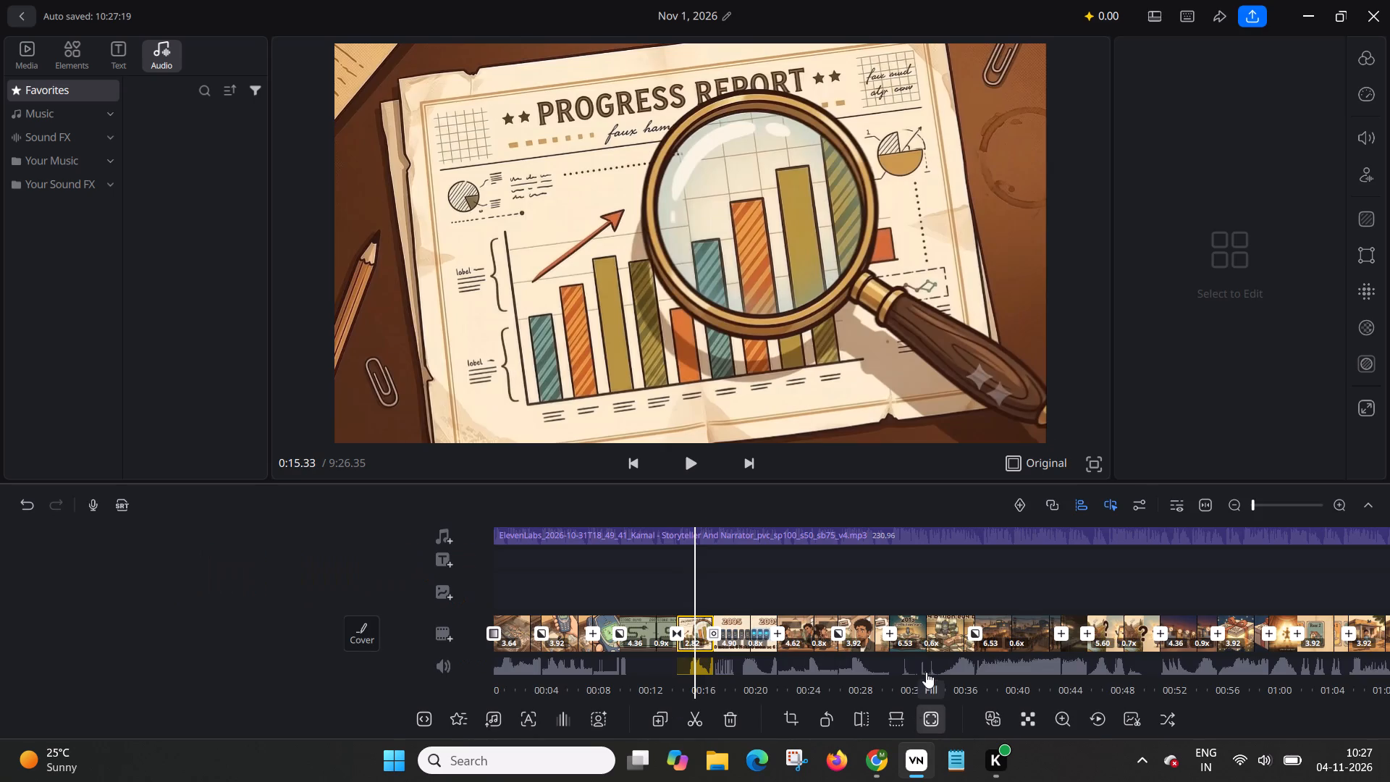
Add a Black transition between the empty factory clip and the question-mark clip at about 0:45, with a duration of 1.2.
scroll(890, 656, "left", 2)
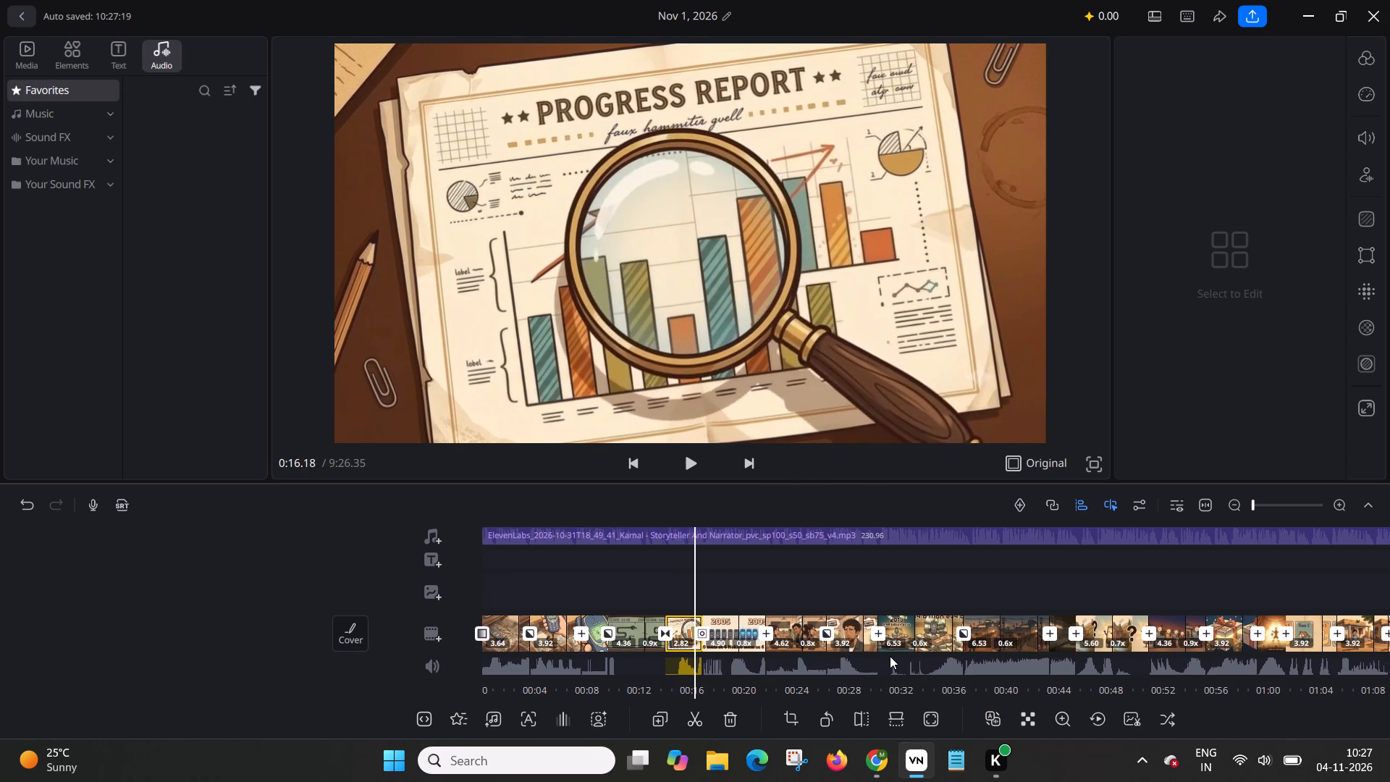
scroll(890, 656, "left", 5)
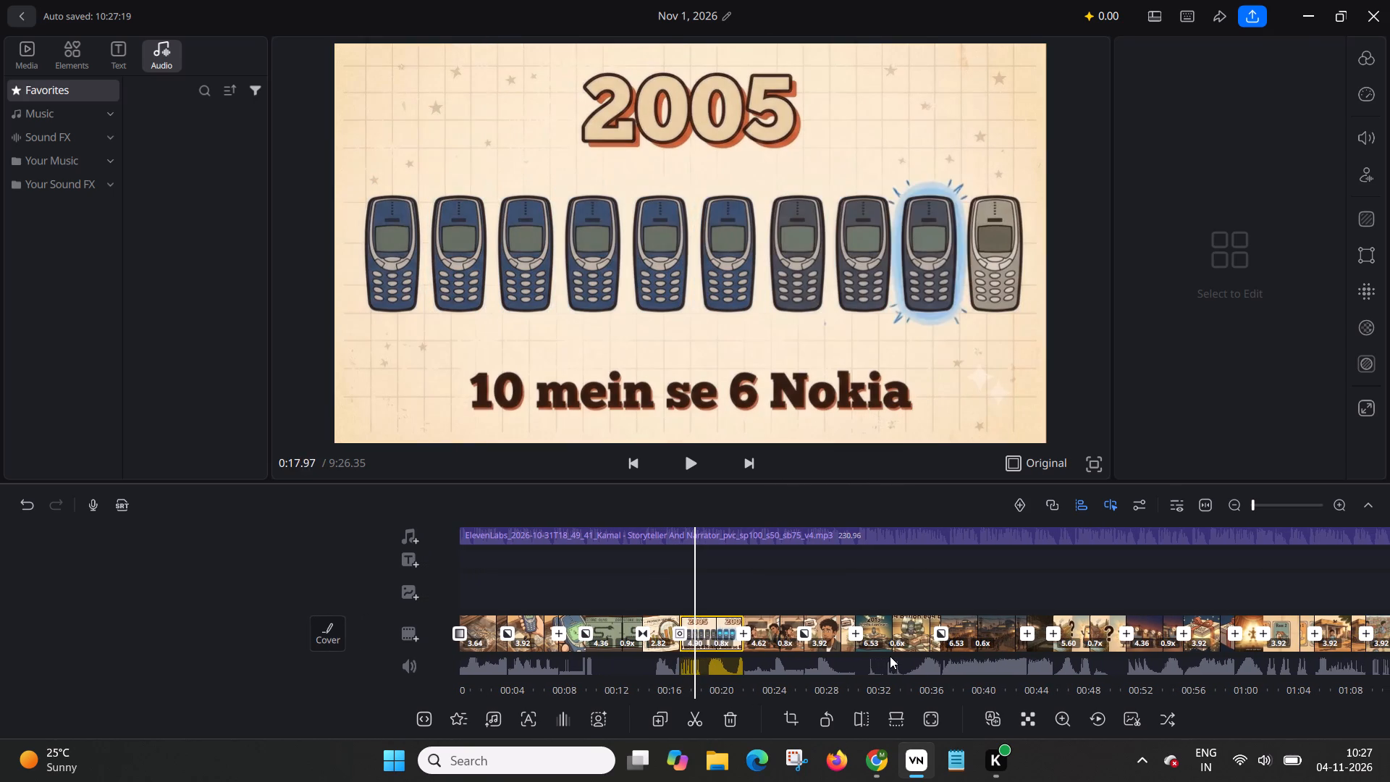
scroll(890, 656, "left", 7)
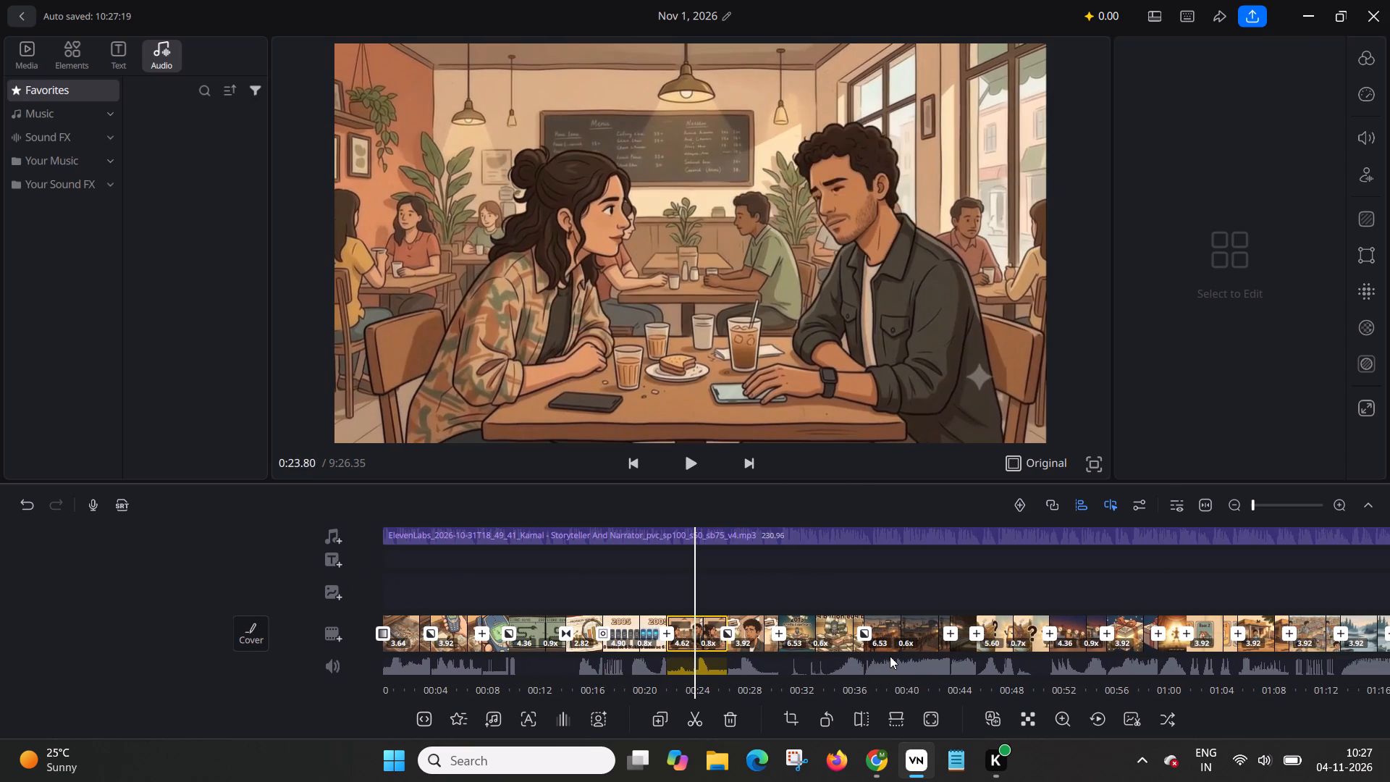
scroll(890, 656, "left", 6)
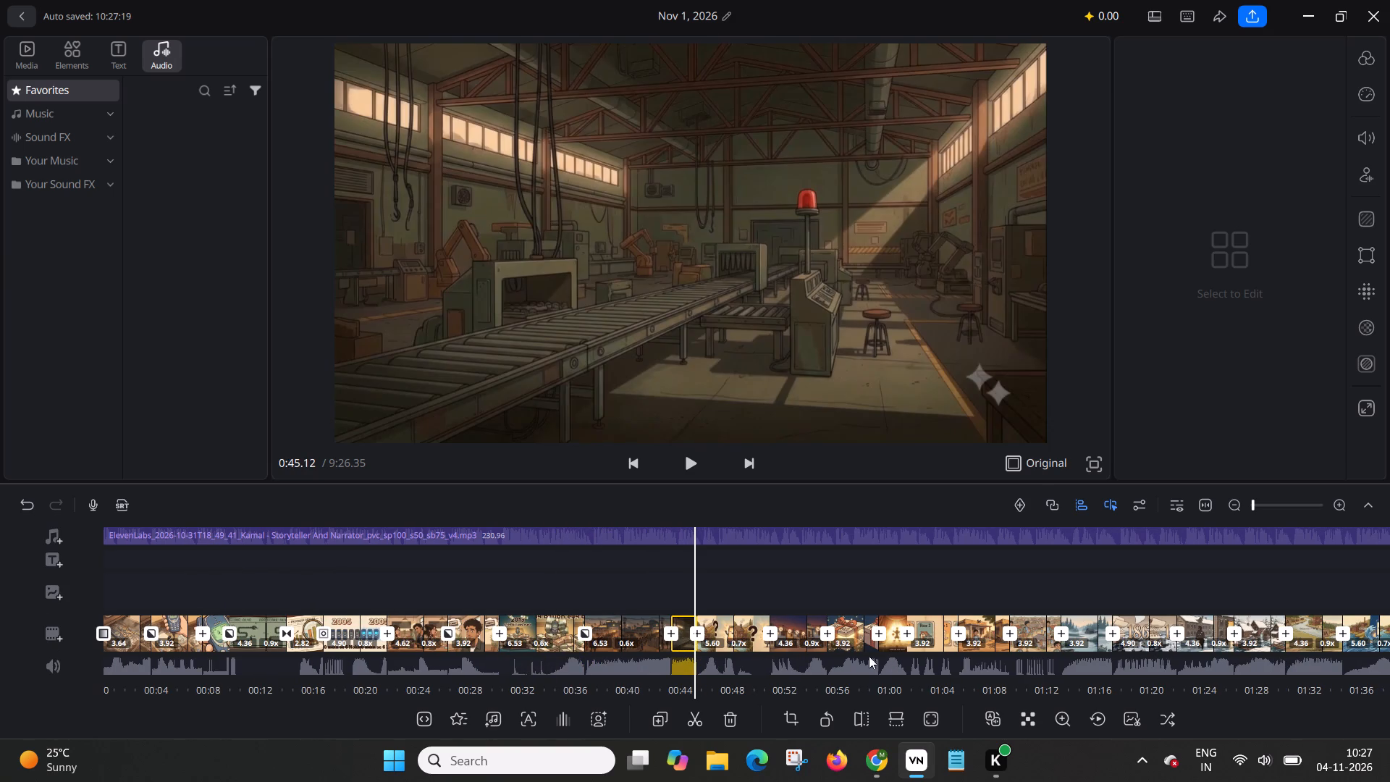
left_click(699, 631)
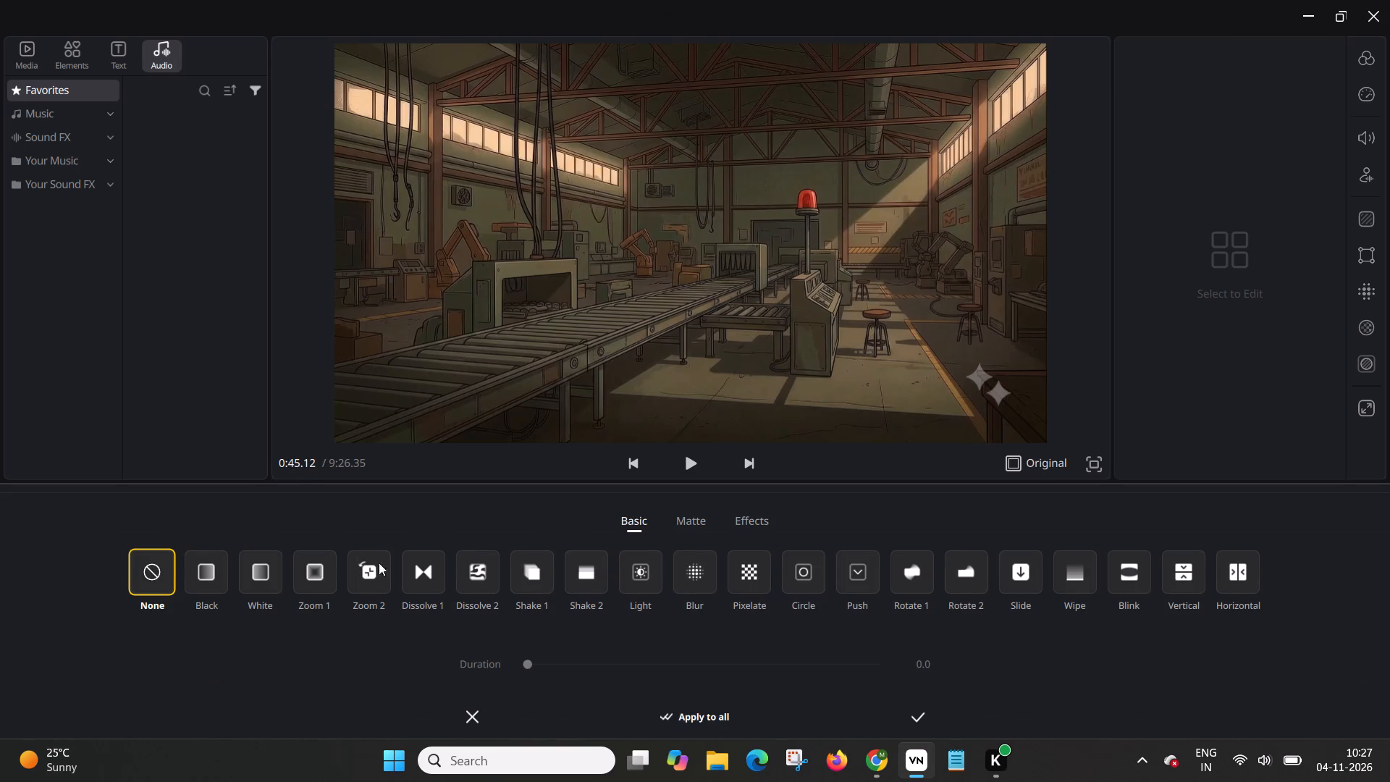
left_click(216, 579)
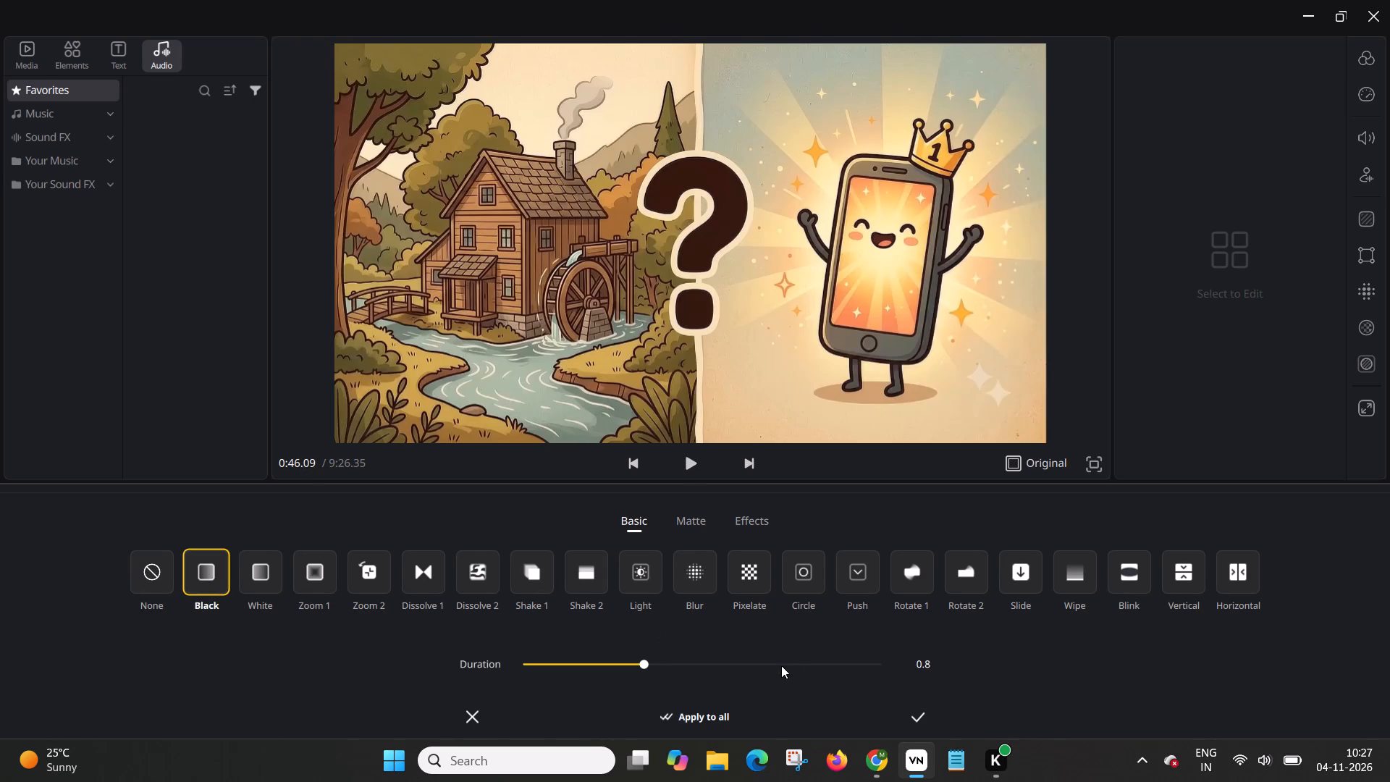
left_click(725, 668)
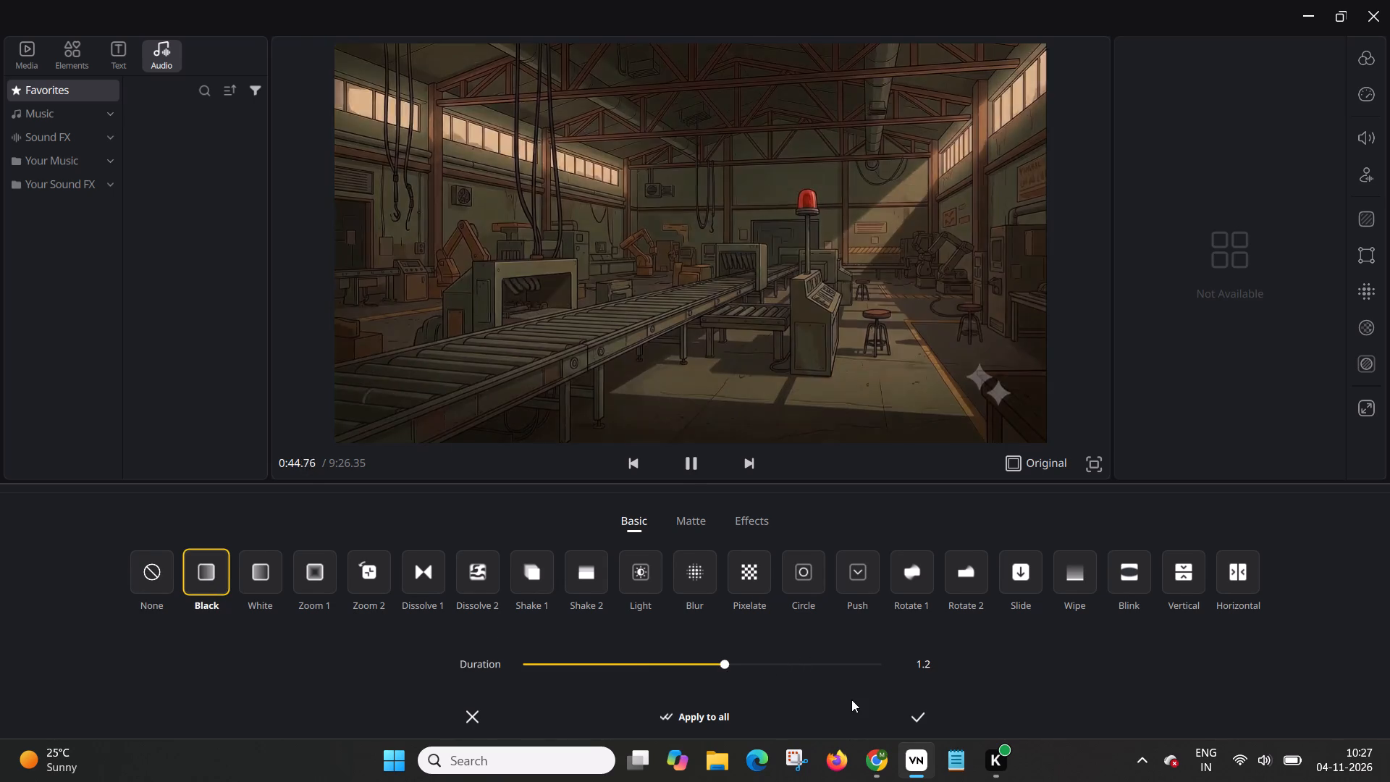
left_click(915, 715)
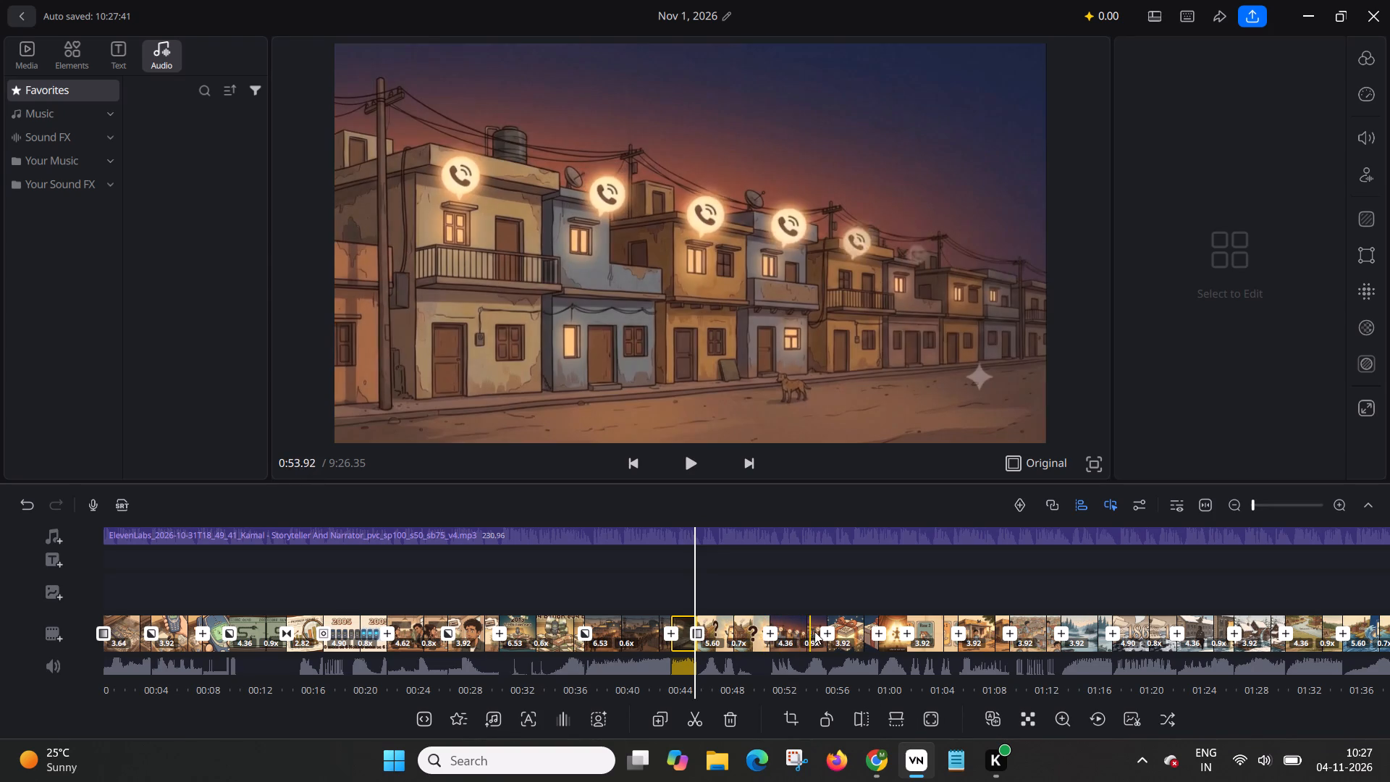
Add an Ink 2 matte transition of duration 1.0 between the street of houses clip and the glowing gift box clip, at about 0:55.
left_click(825, 634)
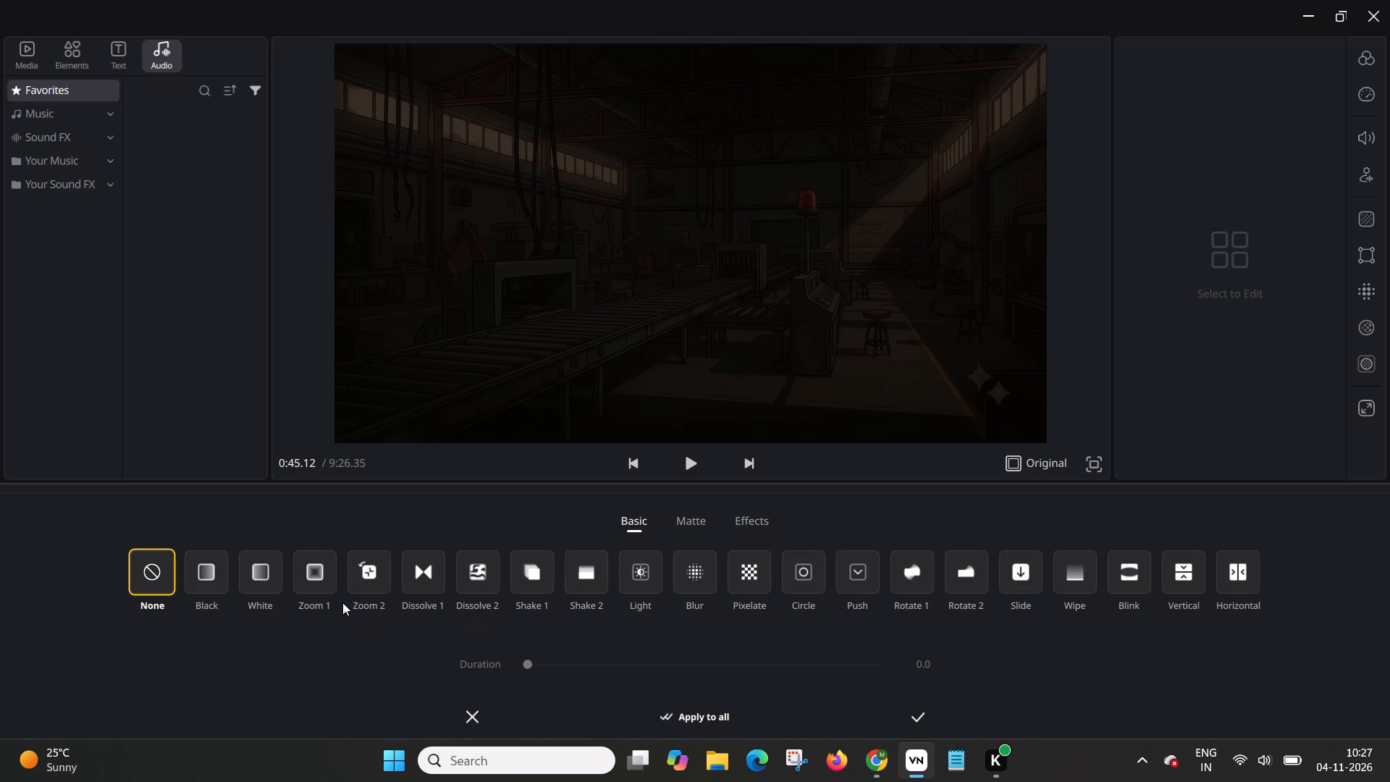
left_click(691, 518)
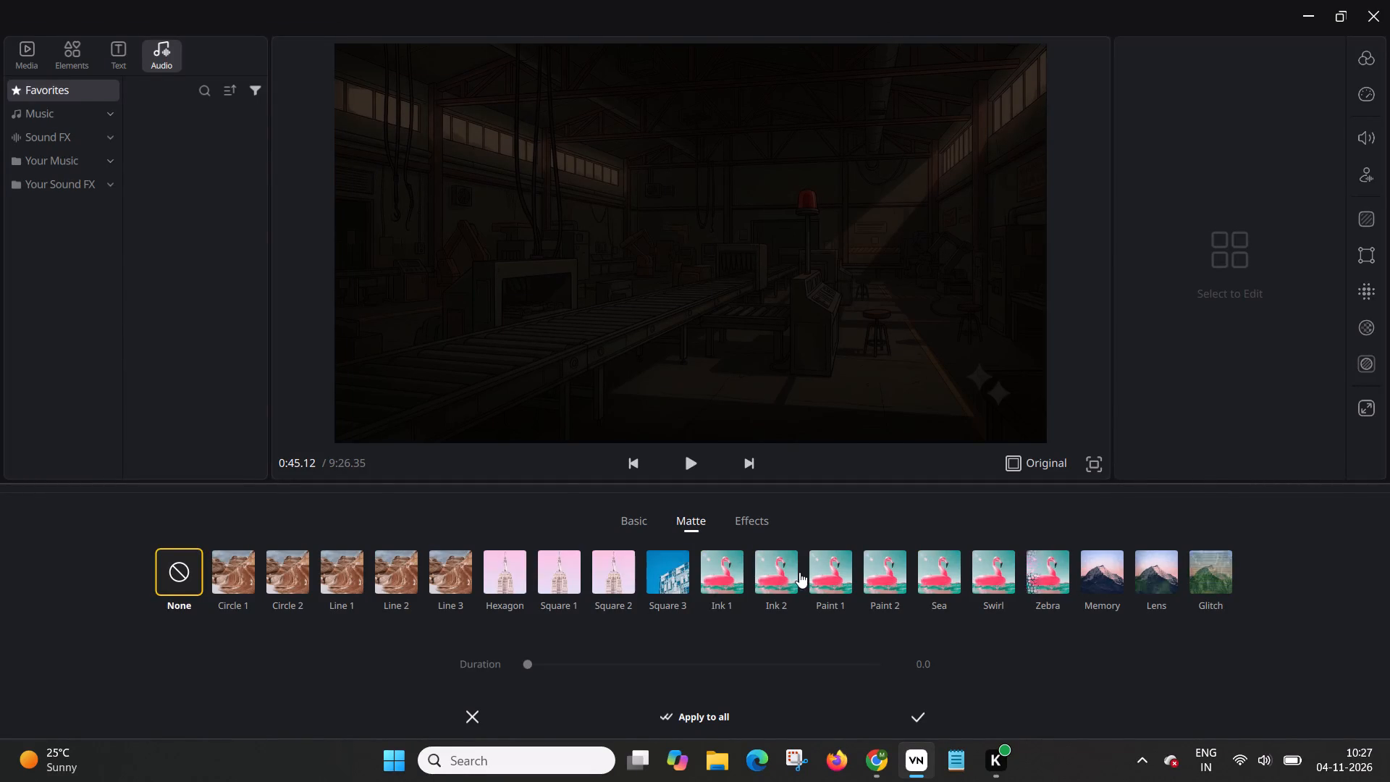
left_click(783, 571)
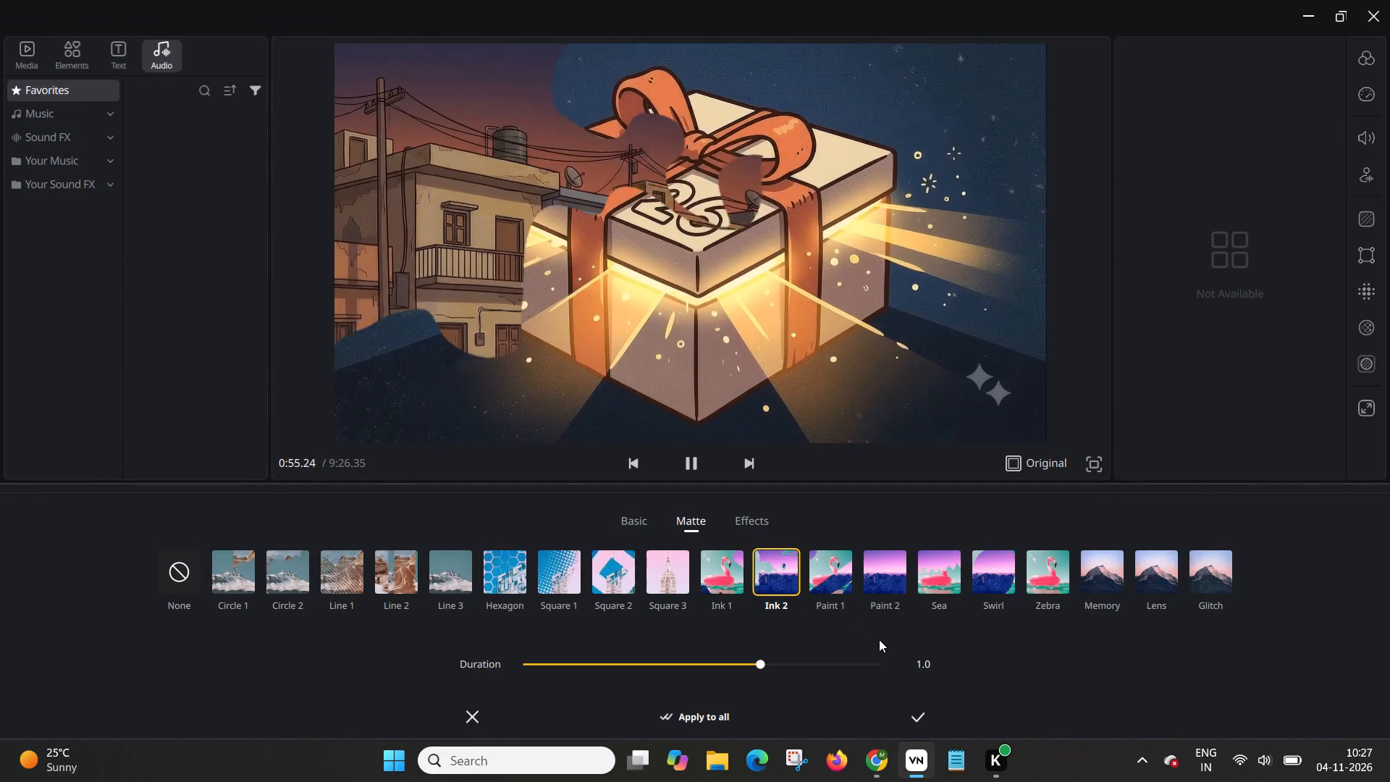
left_click(918, 716)
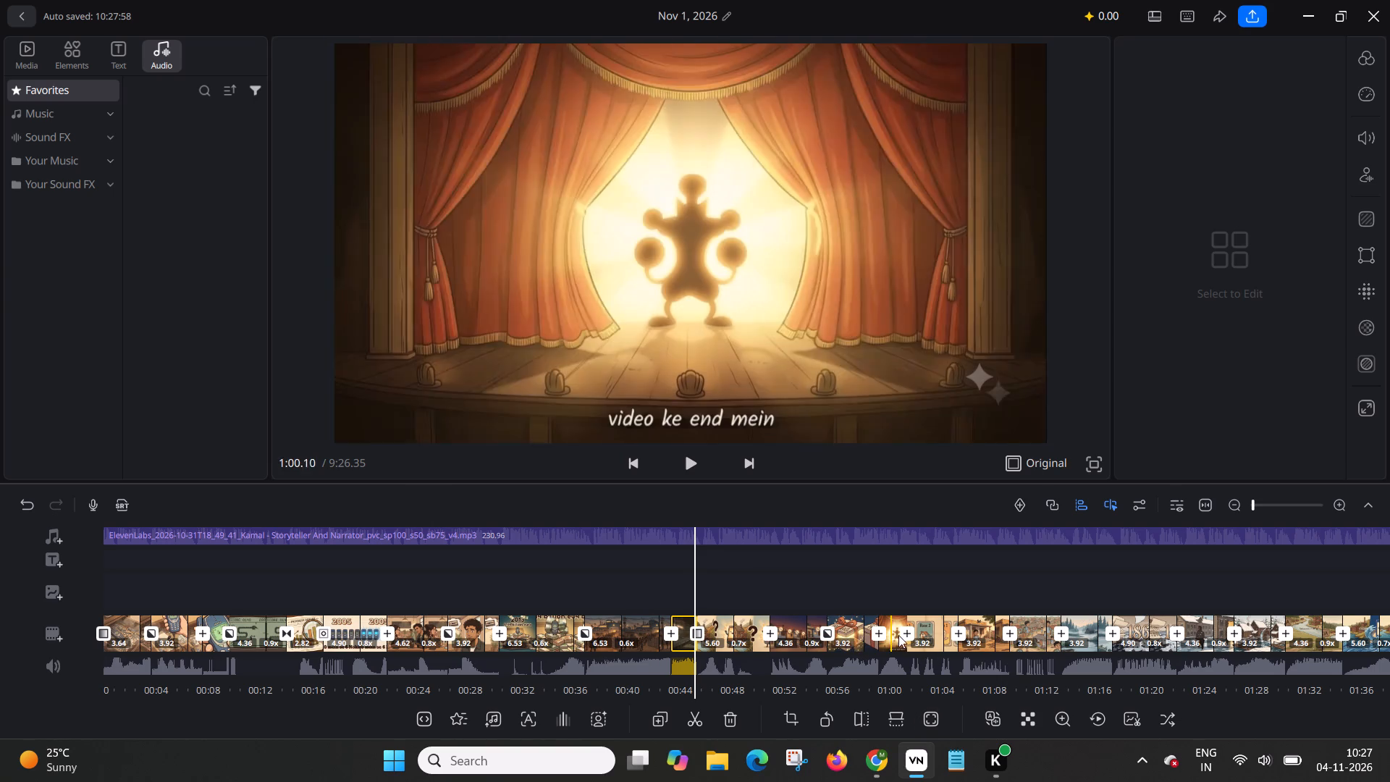
Compare several matte transitions between the stage curtain and Raaz cards clips, and apply Line 2 with a duration of 1.0.
left_click(907, 635)
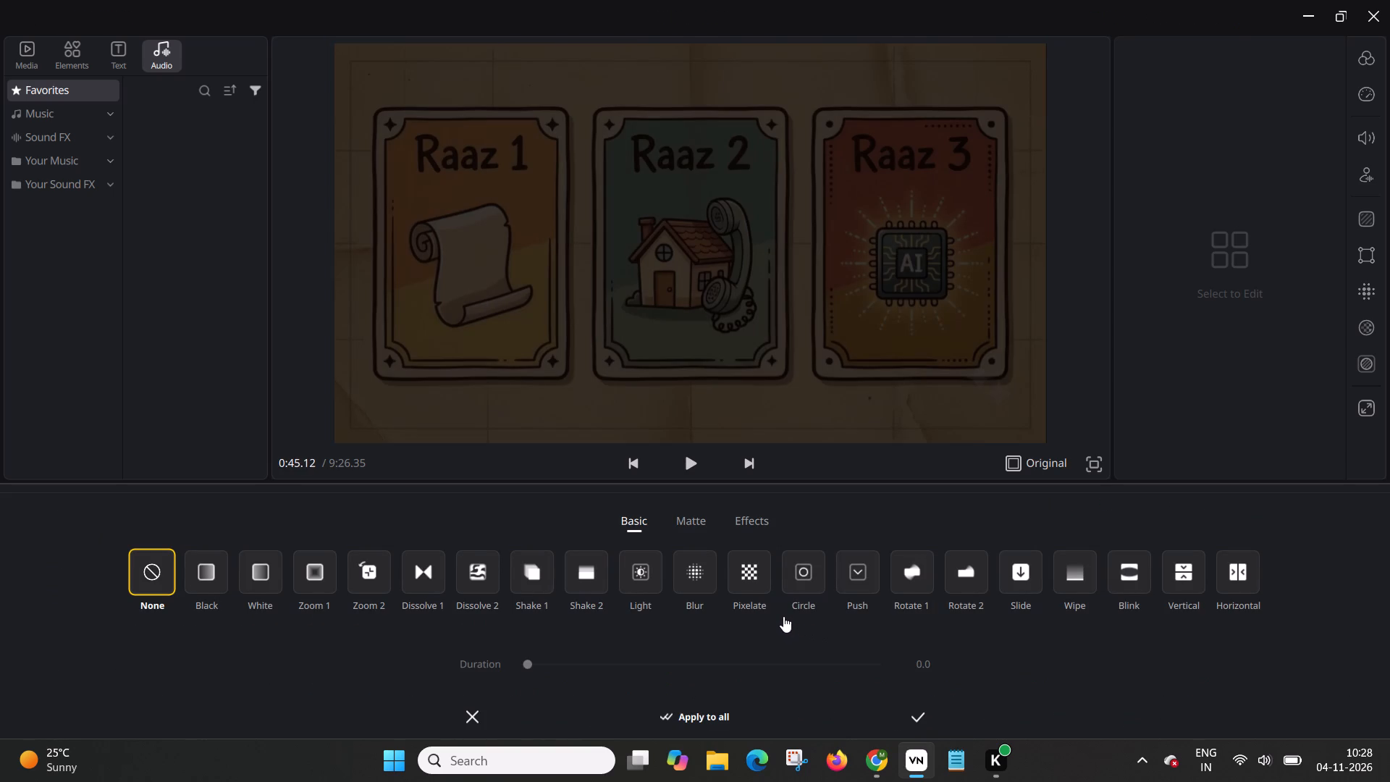
left_click(689, 526)
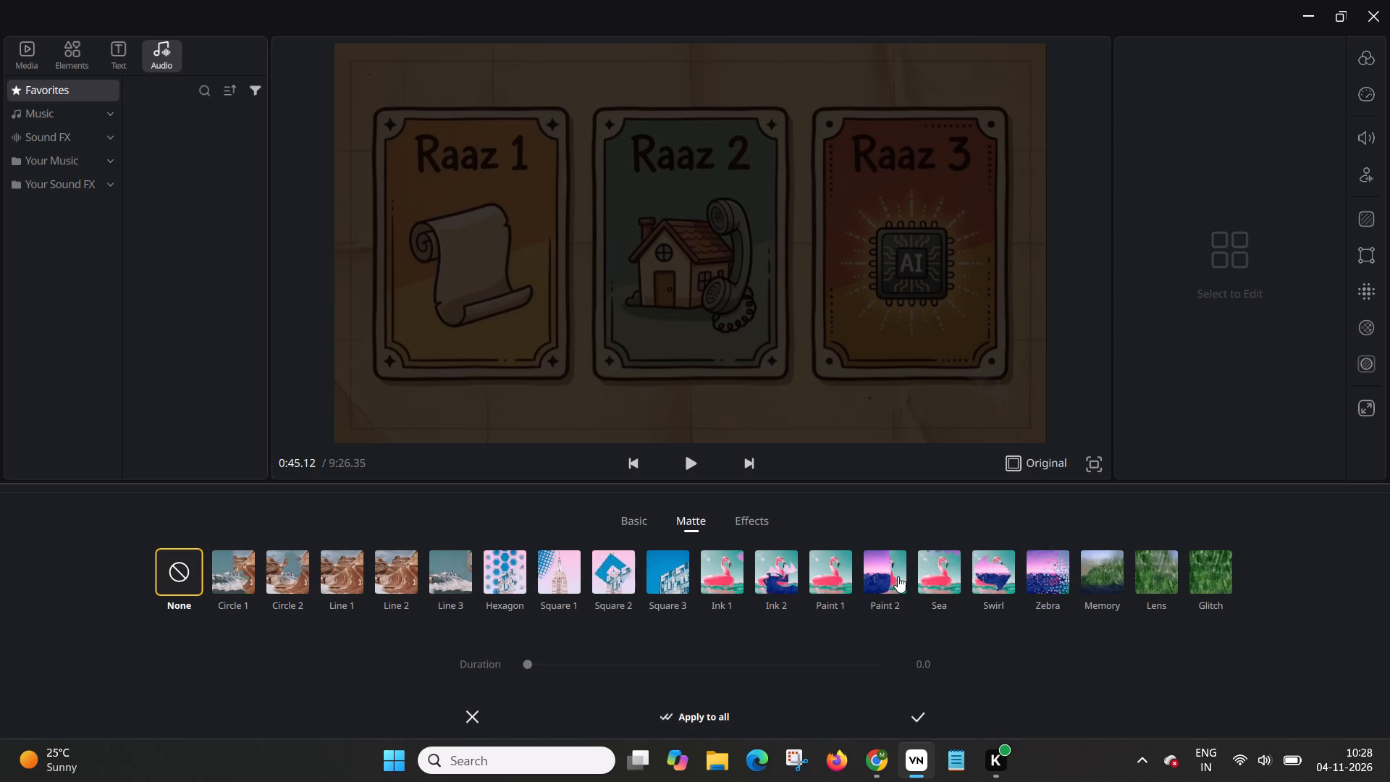
left_click(997, 563)
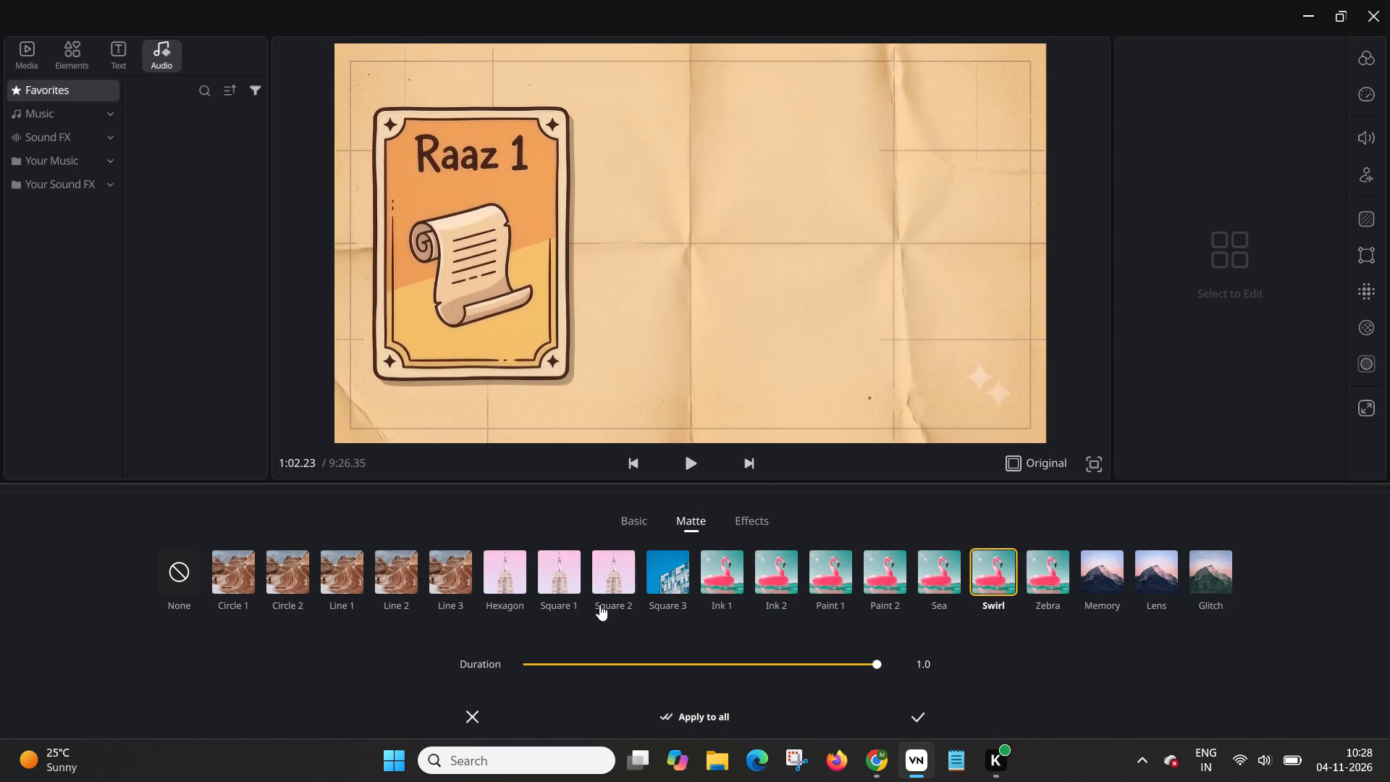
left_click(515, 580)
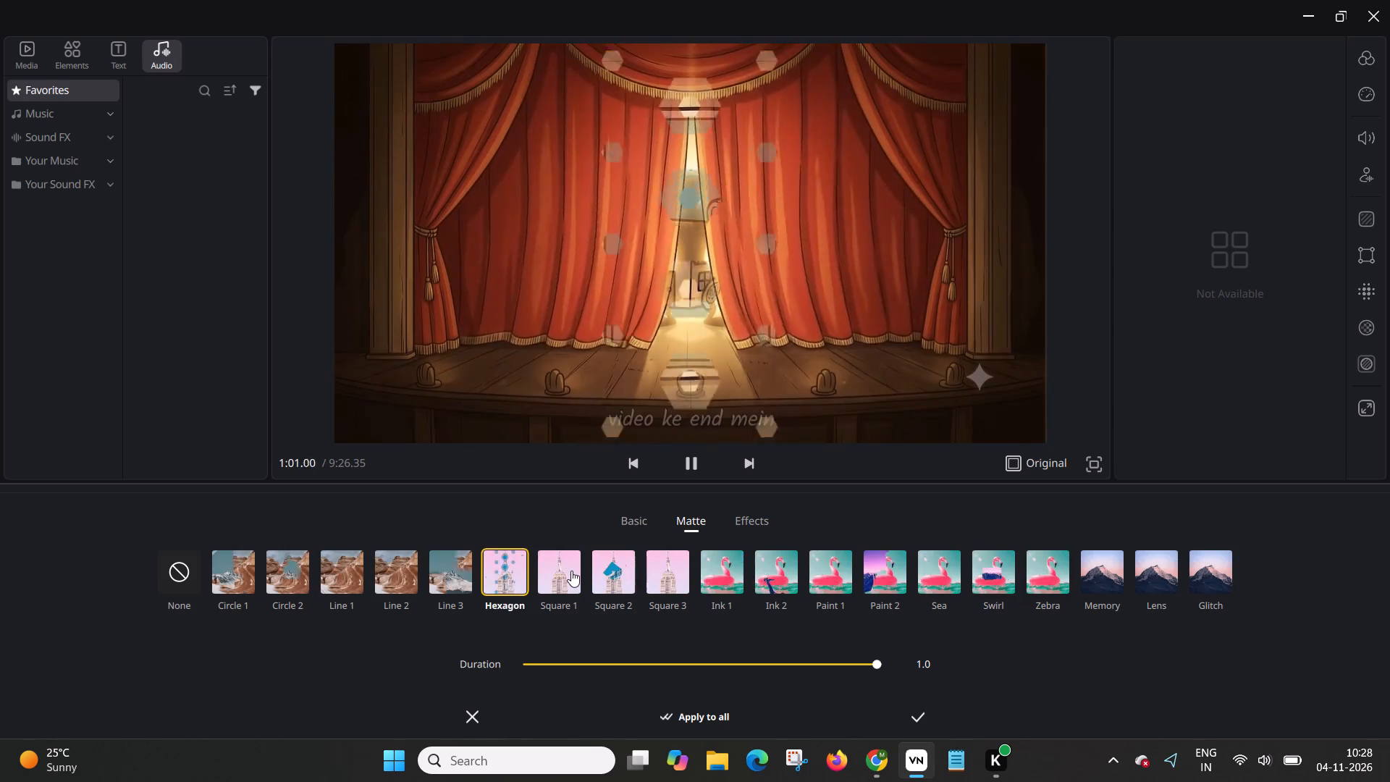
left_click(571, 571)
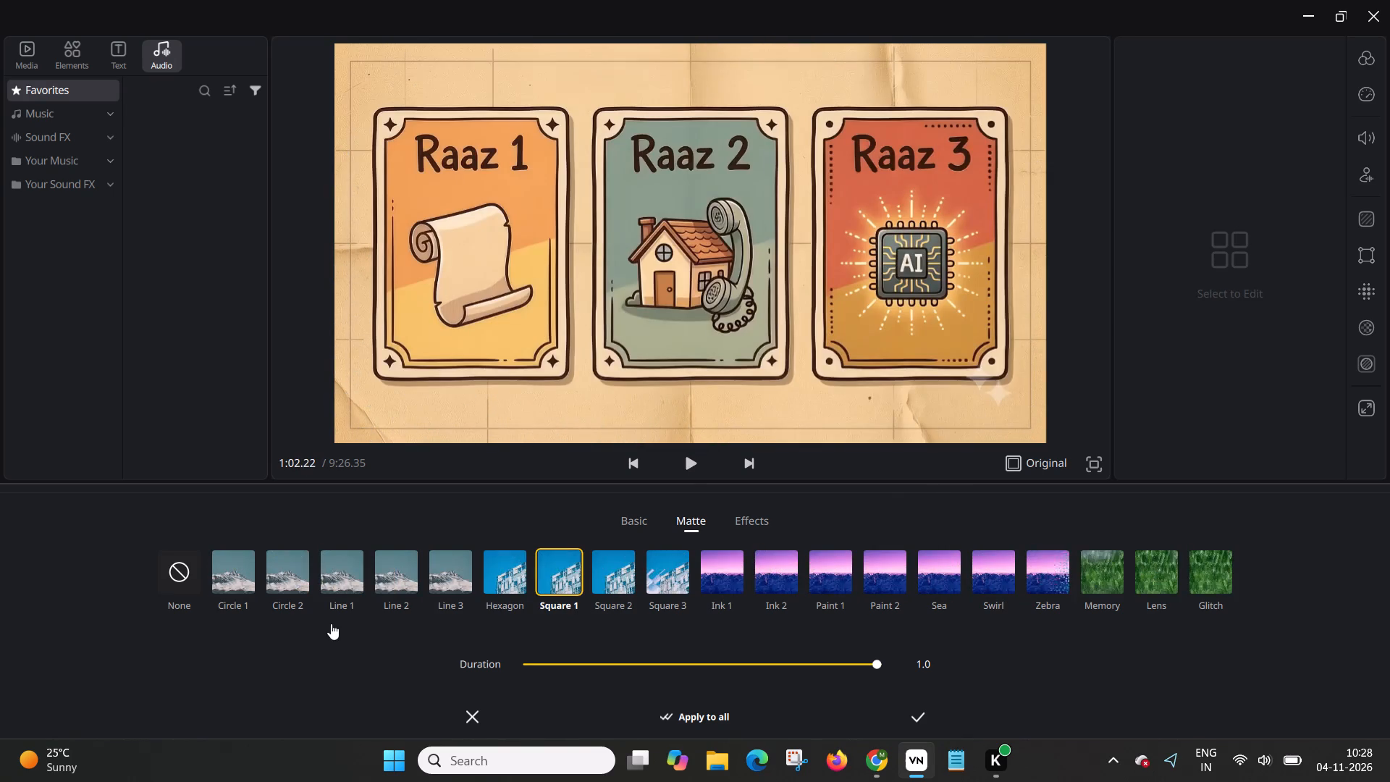
left_click(335, 592)
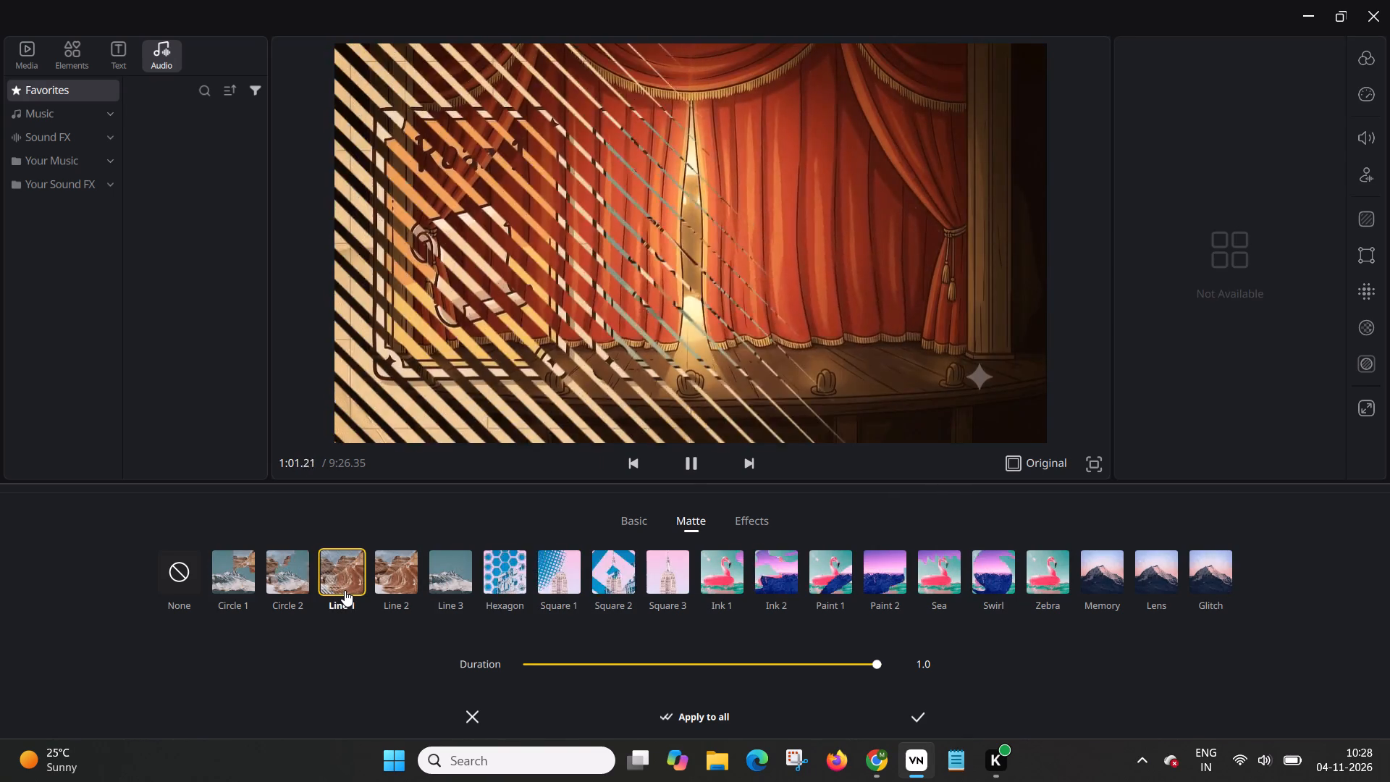
left_click(282, 568)
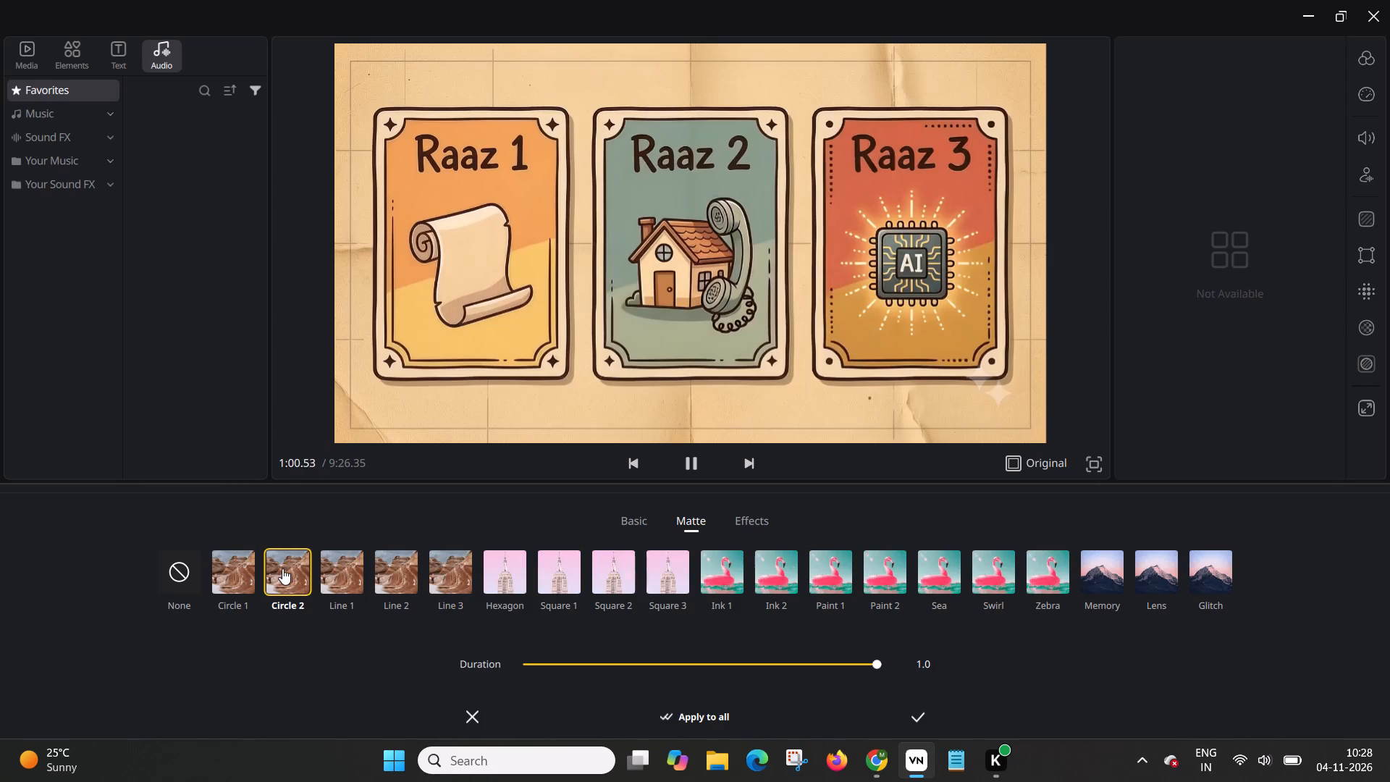
left_click(238, 576)
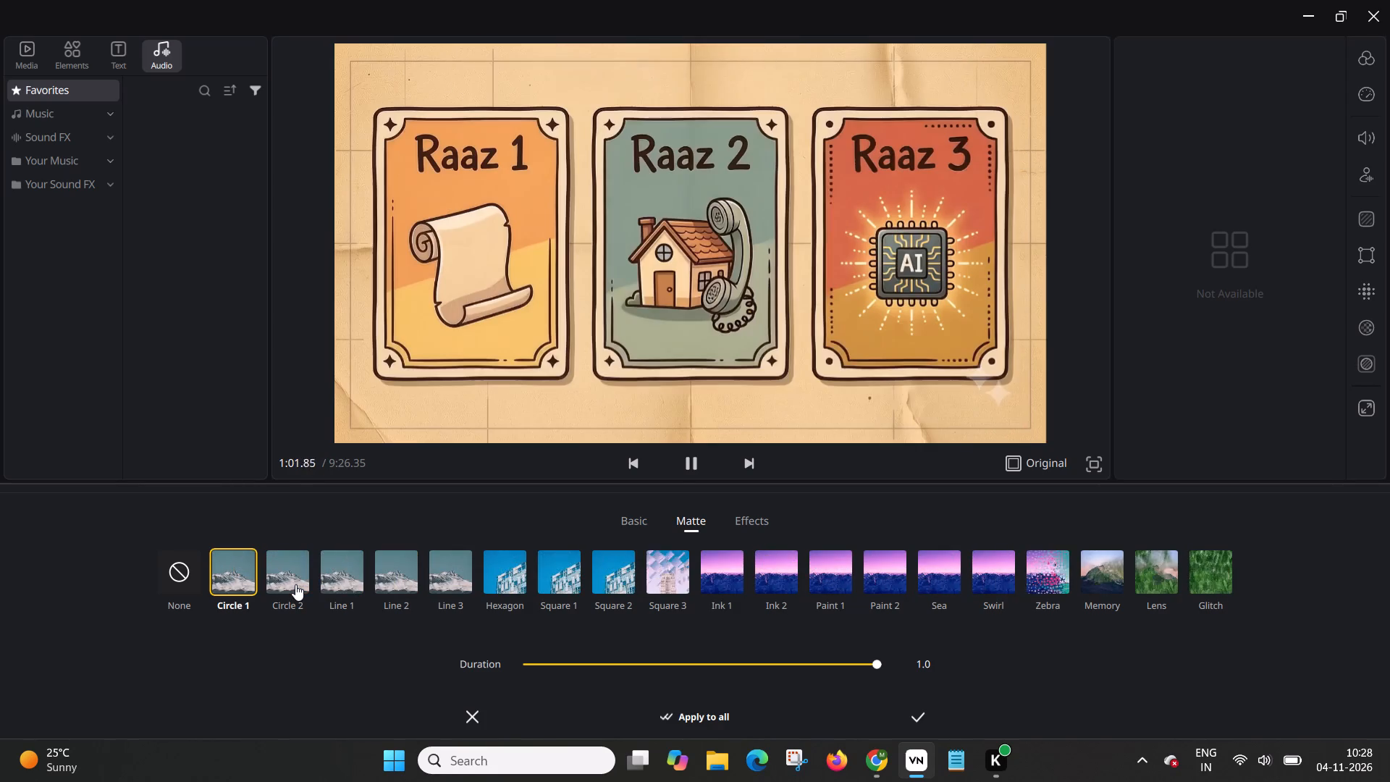
left_click(413, 576)
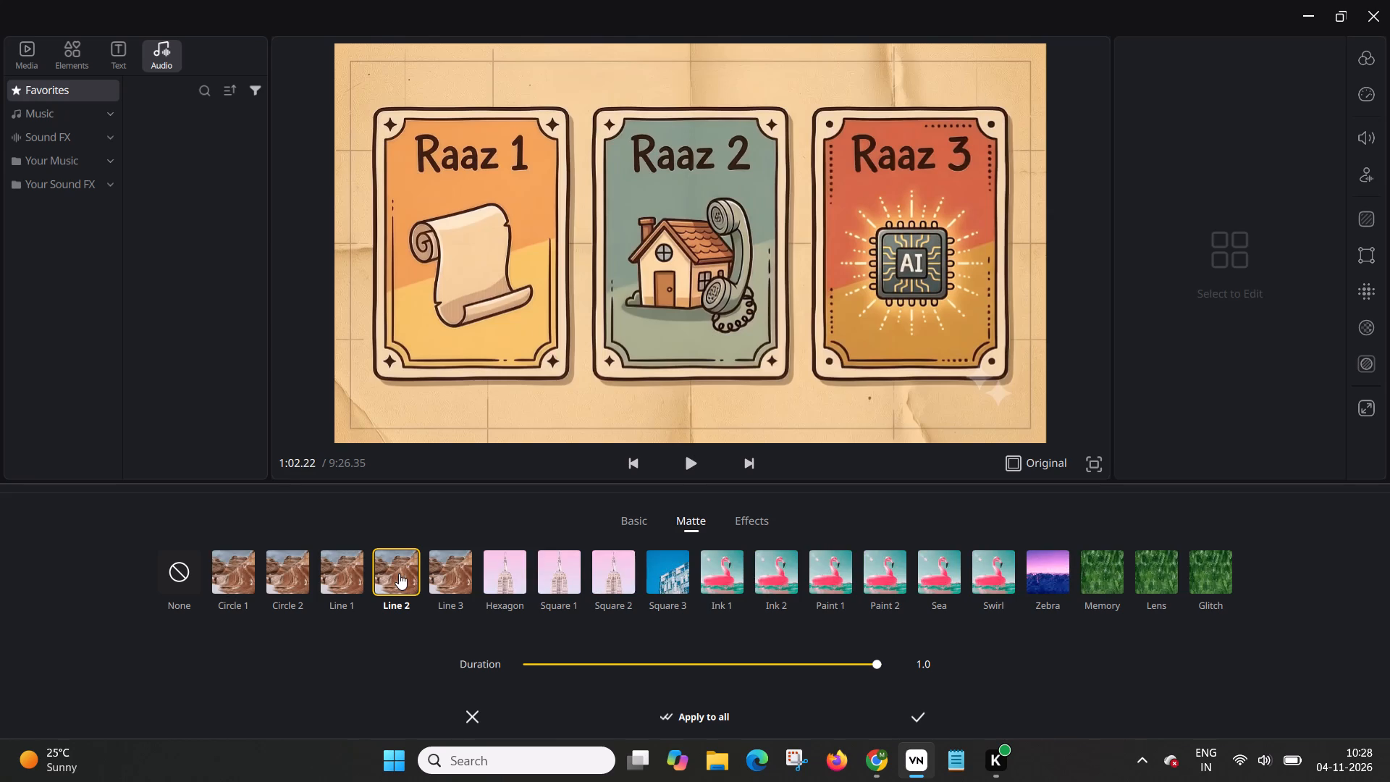
left_click(912, 711)
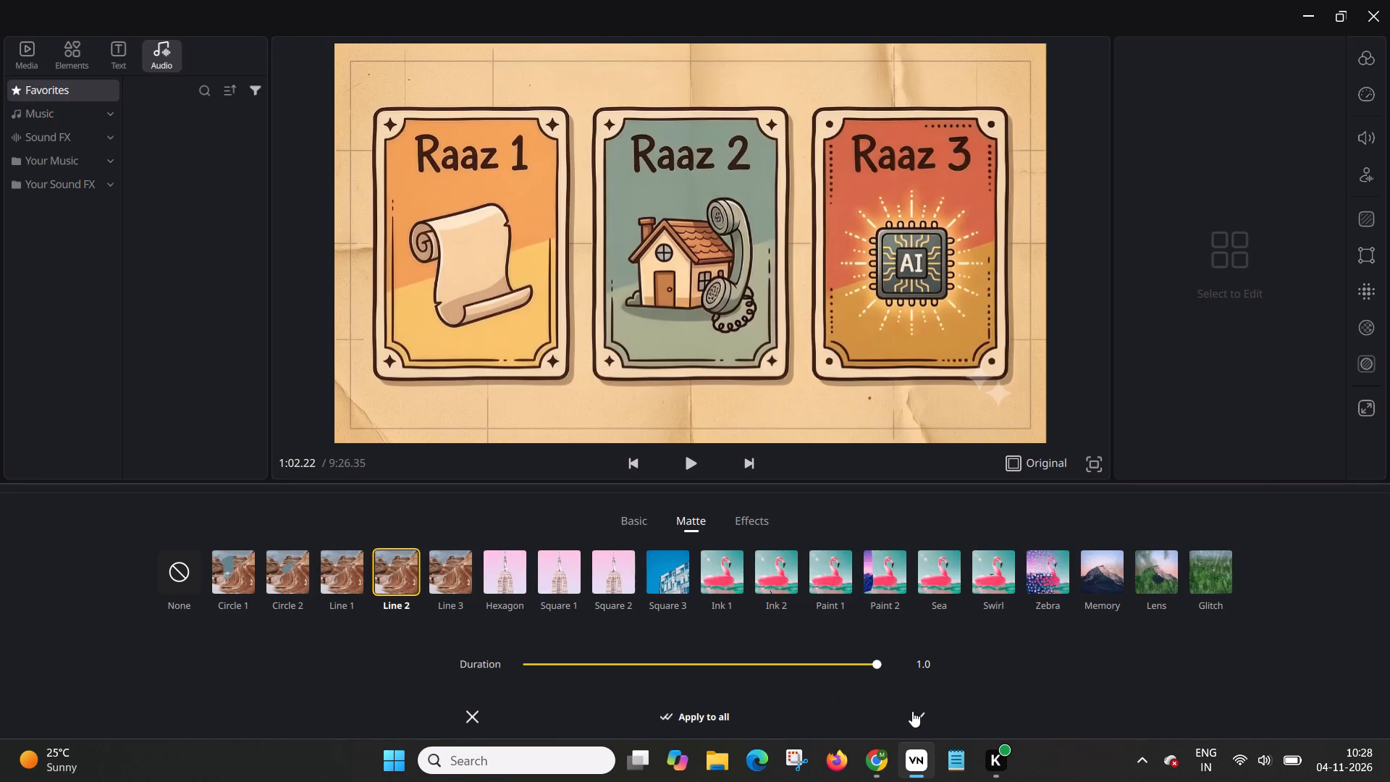
Play the timeline from about 0:45 to review the newly added transitions up to the Raaz cards clip.
left_click_drag(816, 579, 859, 583)
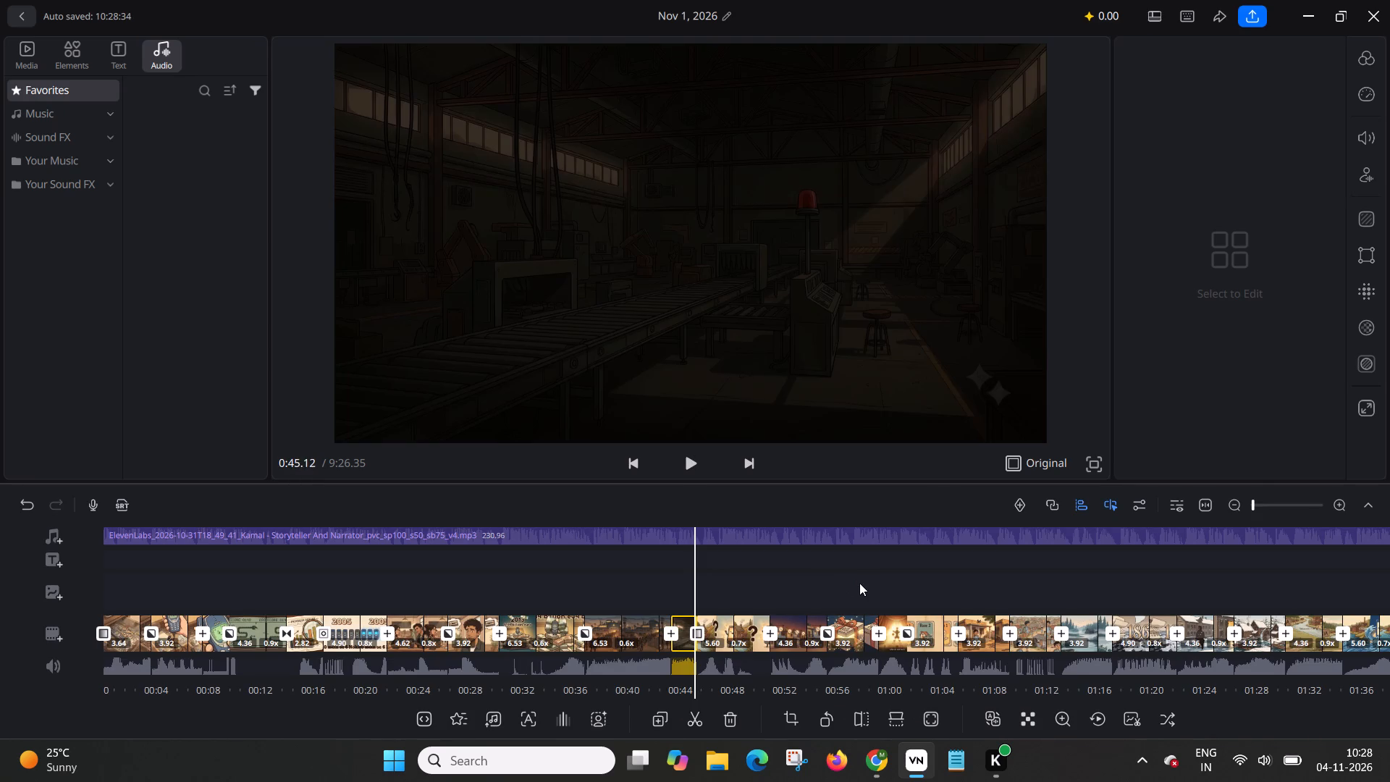
left_click_drag(859, 583, 875, 590)
left_click(694, 457)
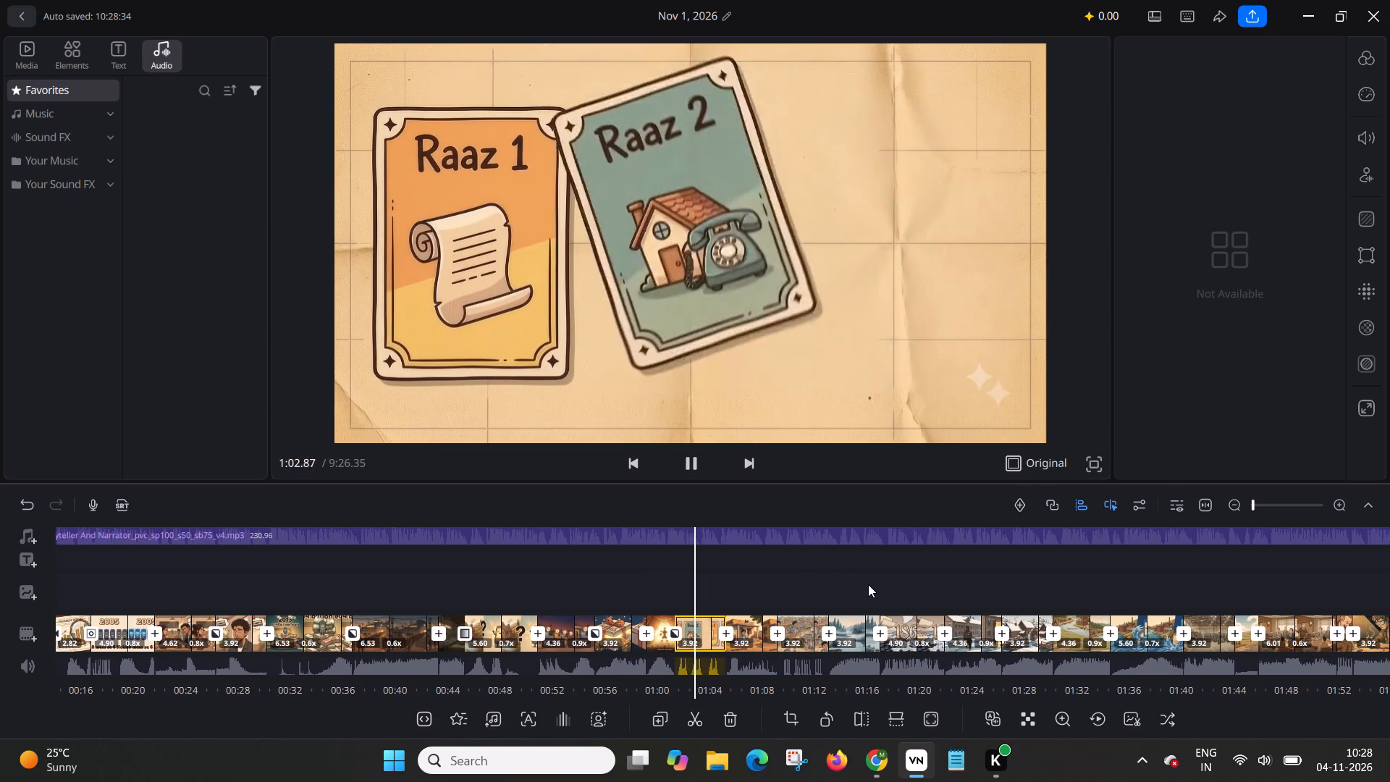
Add an Ink 2 matte transition of duration 1.2 between the boy outside his house and the crowded village clips, at about 1:09.
left_click_drag(845, 579, 797, 575)
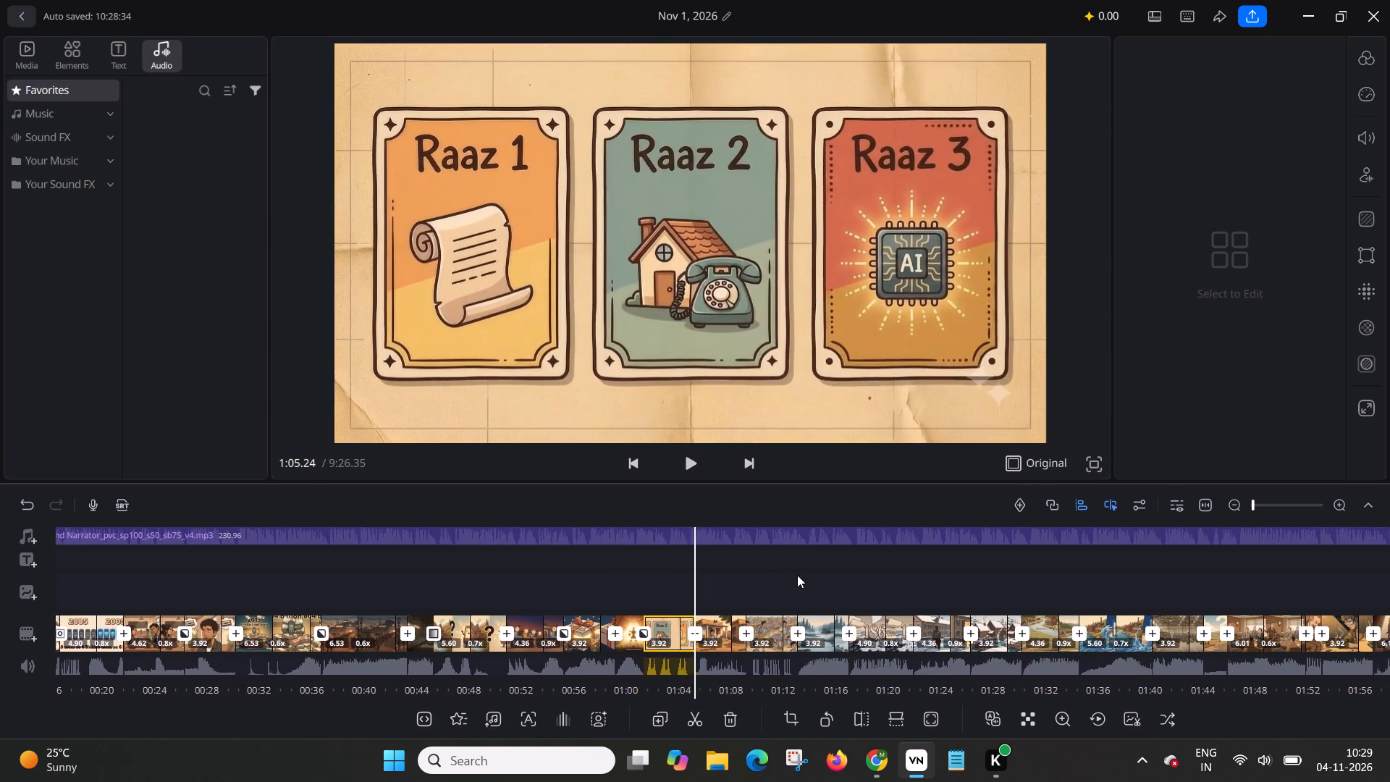
left_click_drag(797, 575, 789, 572)
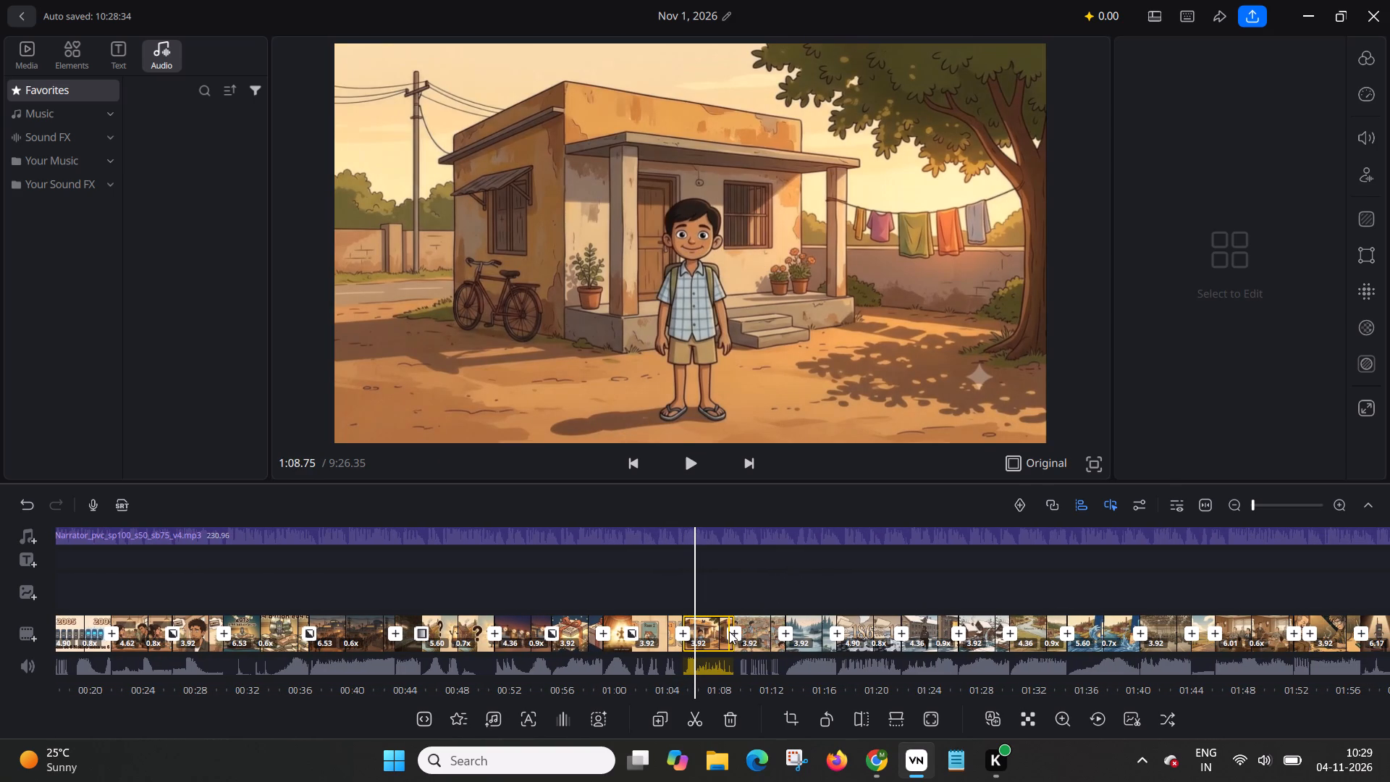
left_click(729, 631)
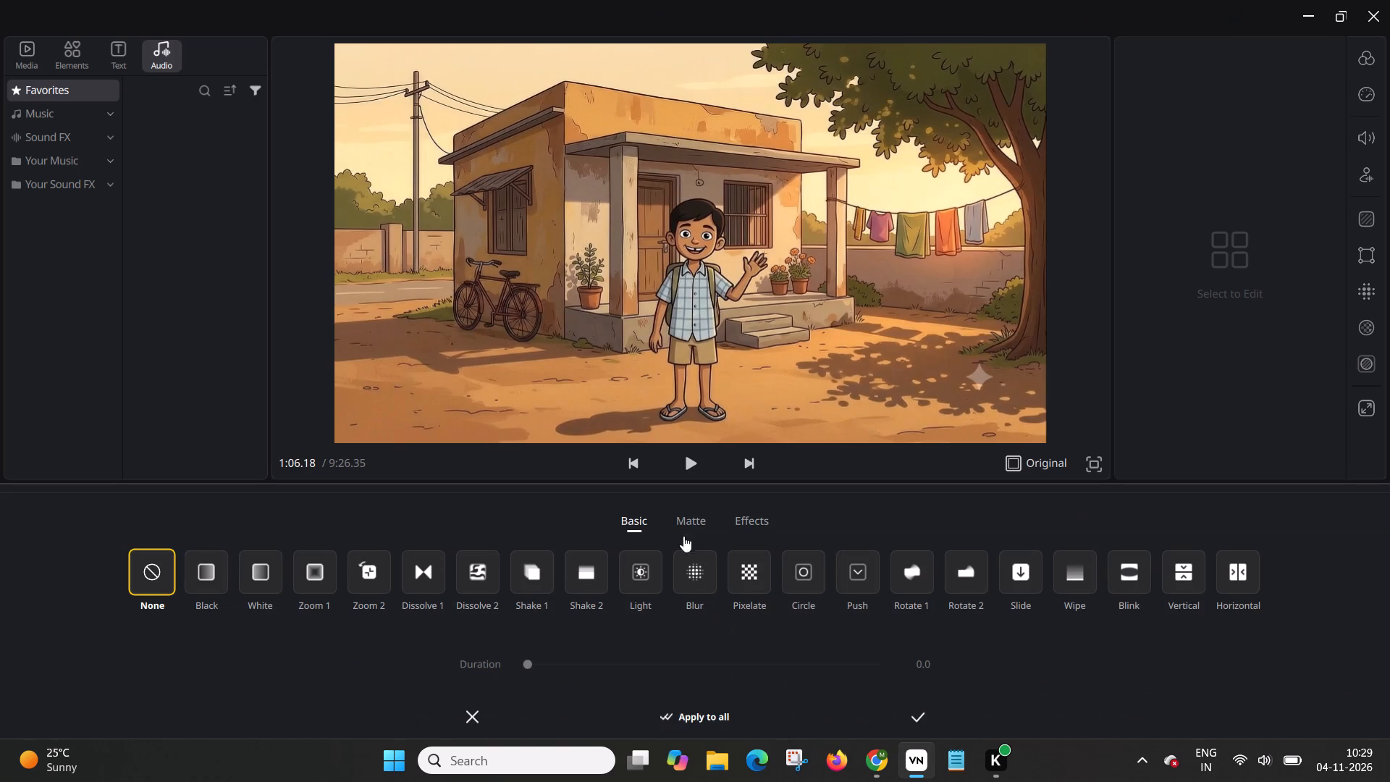
left_click(684, 513)
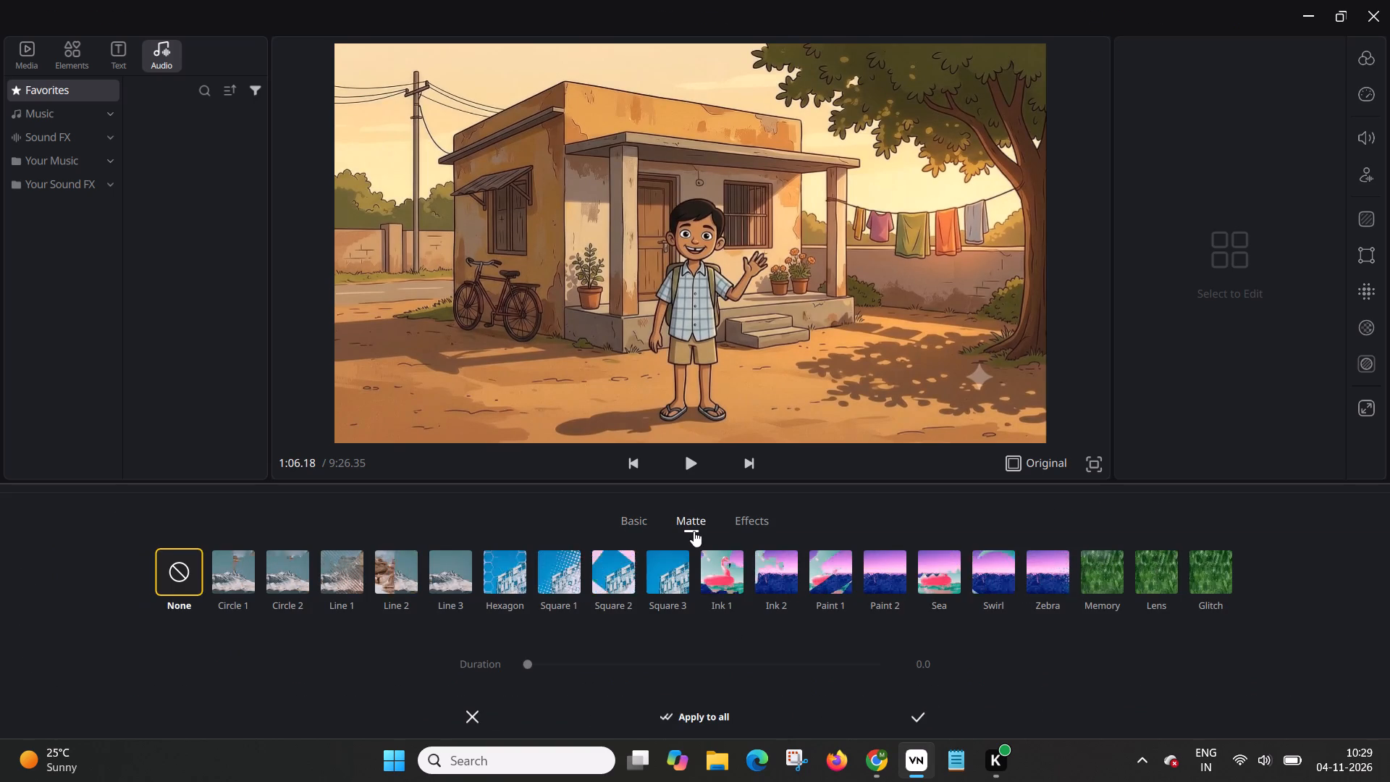
left_click(785, 566)
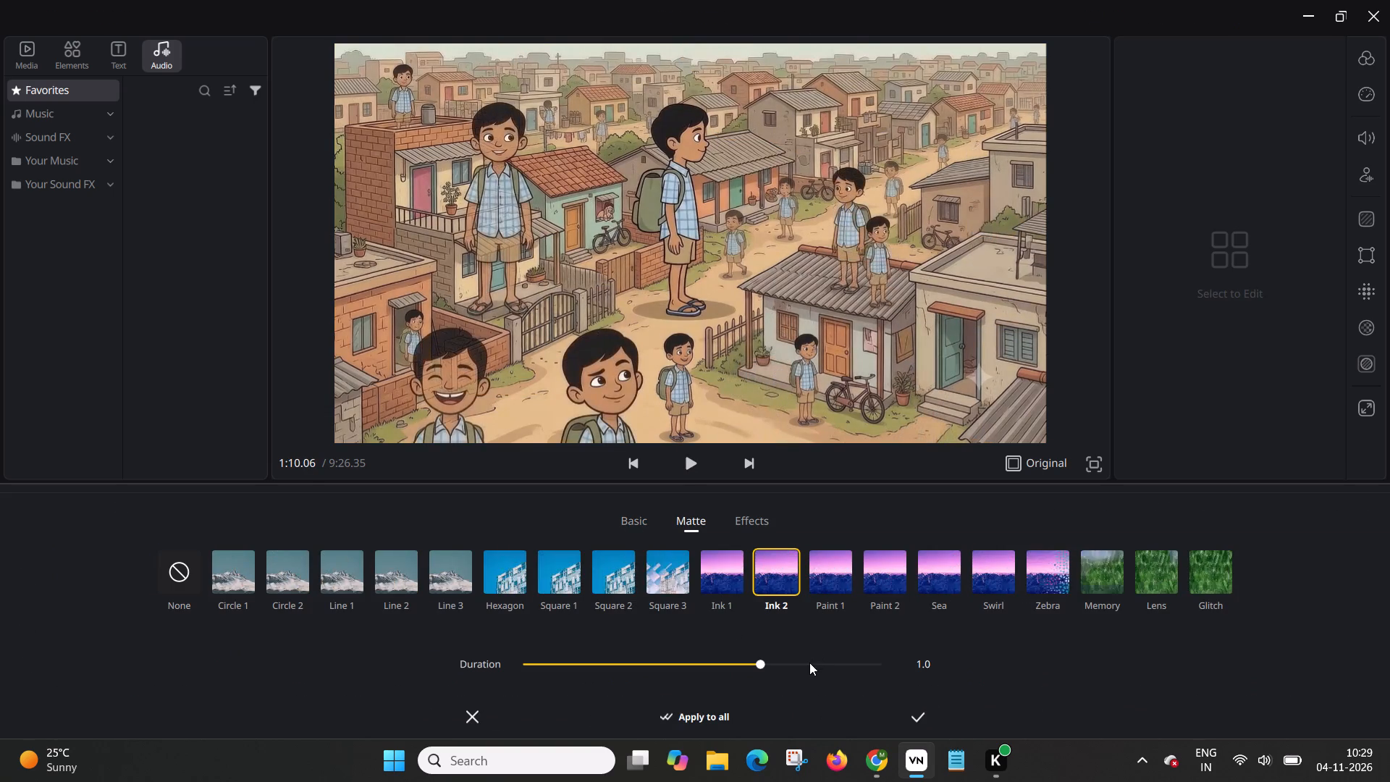
left_click(809, 663)
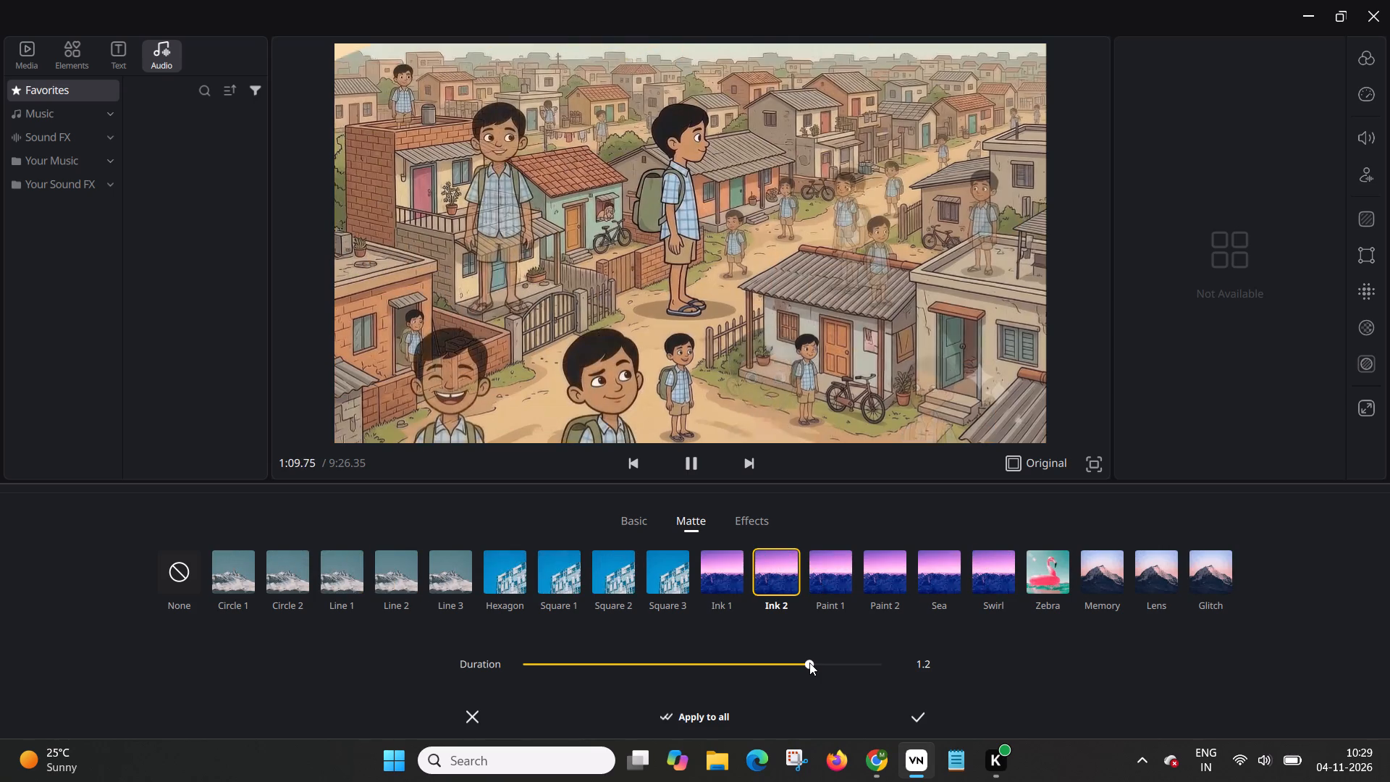
left_click(917, 712)
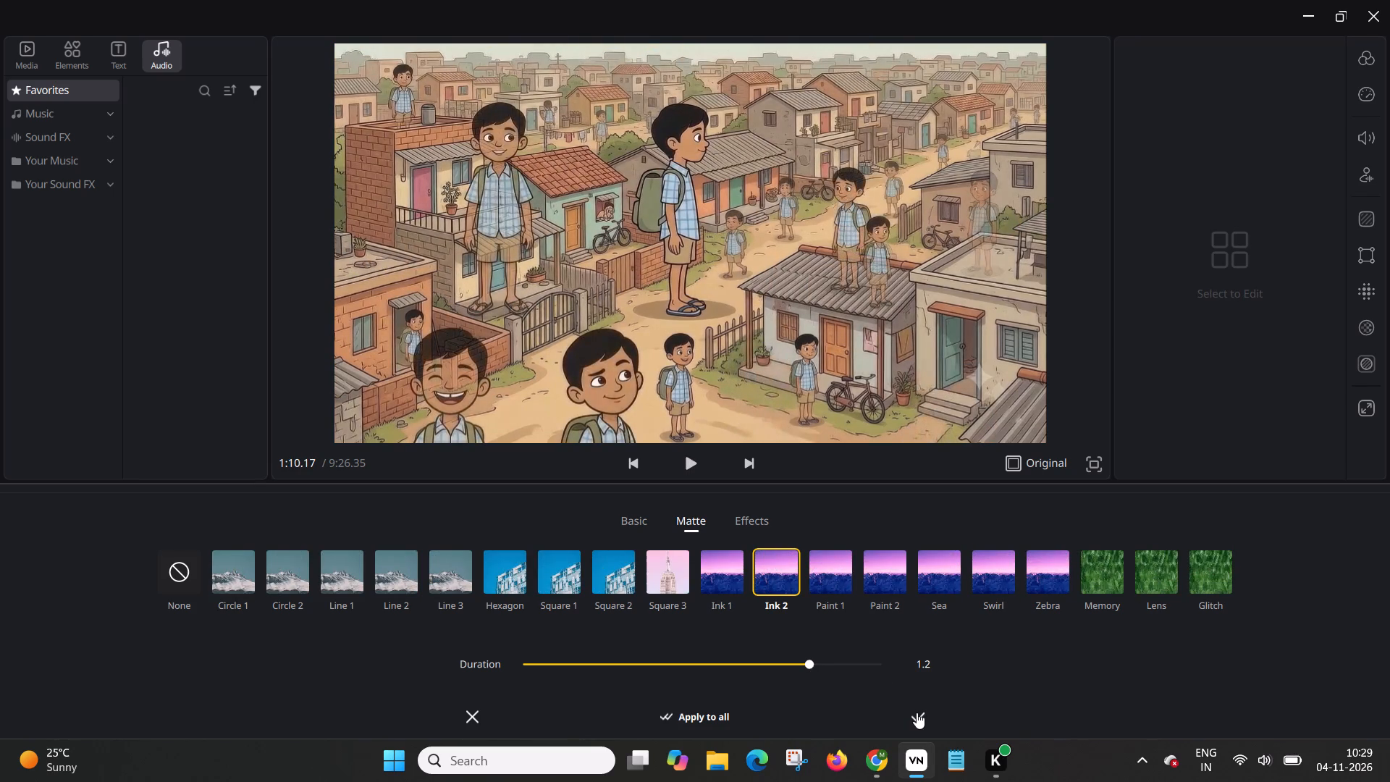
Add the Notice_sliding_and_stamping_seal_60fee1e6_1080p clip from Downloads after the last clip on the main video track, at about 8:40.
left_click_drag(880, 609, 833, 608)
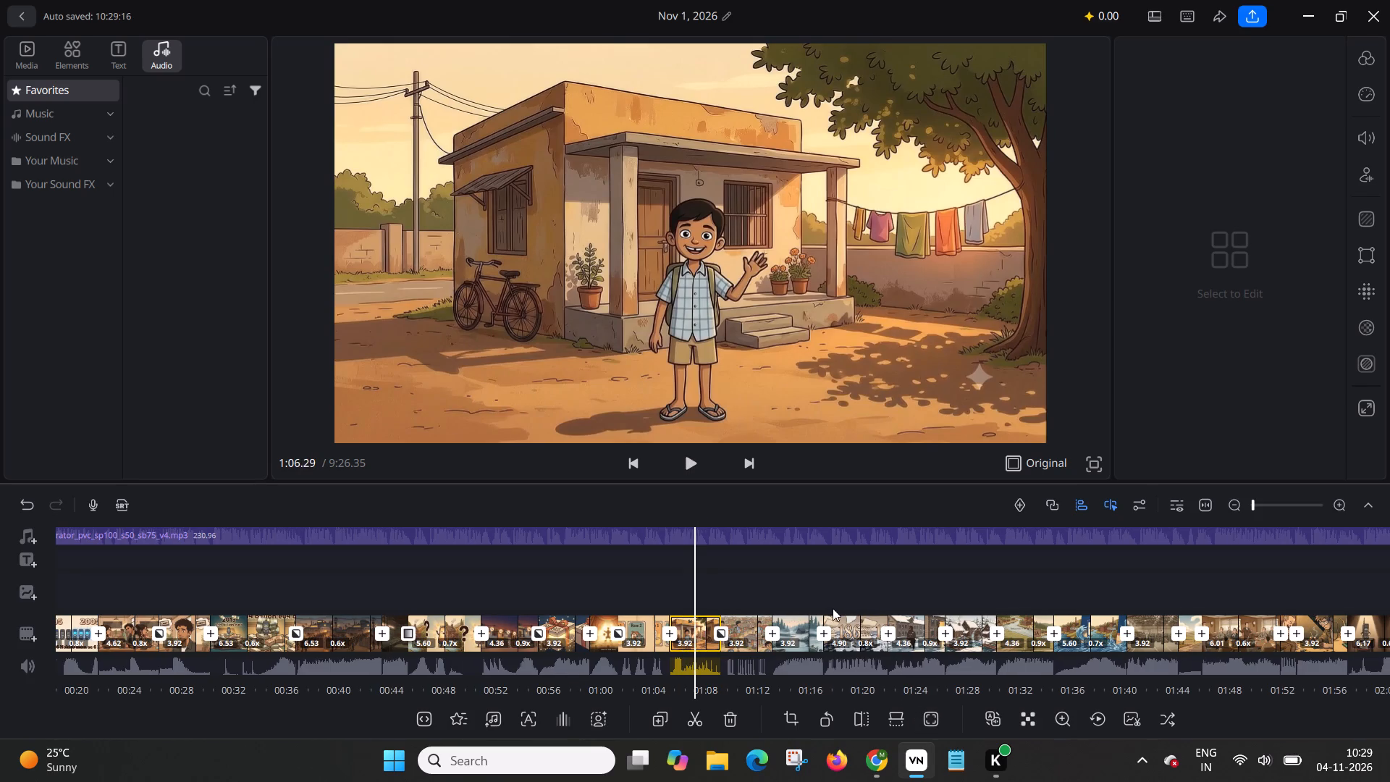
left_click_drag(833, 608, 790, 606)
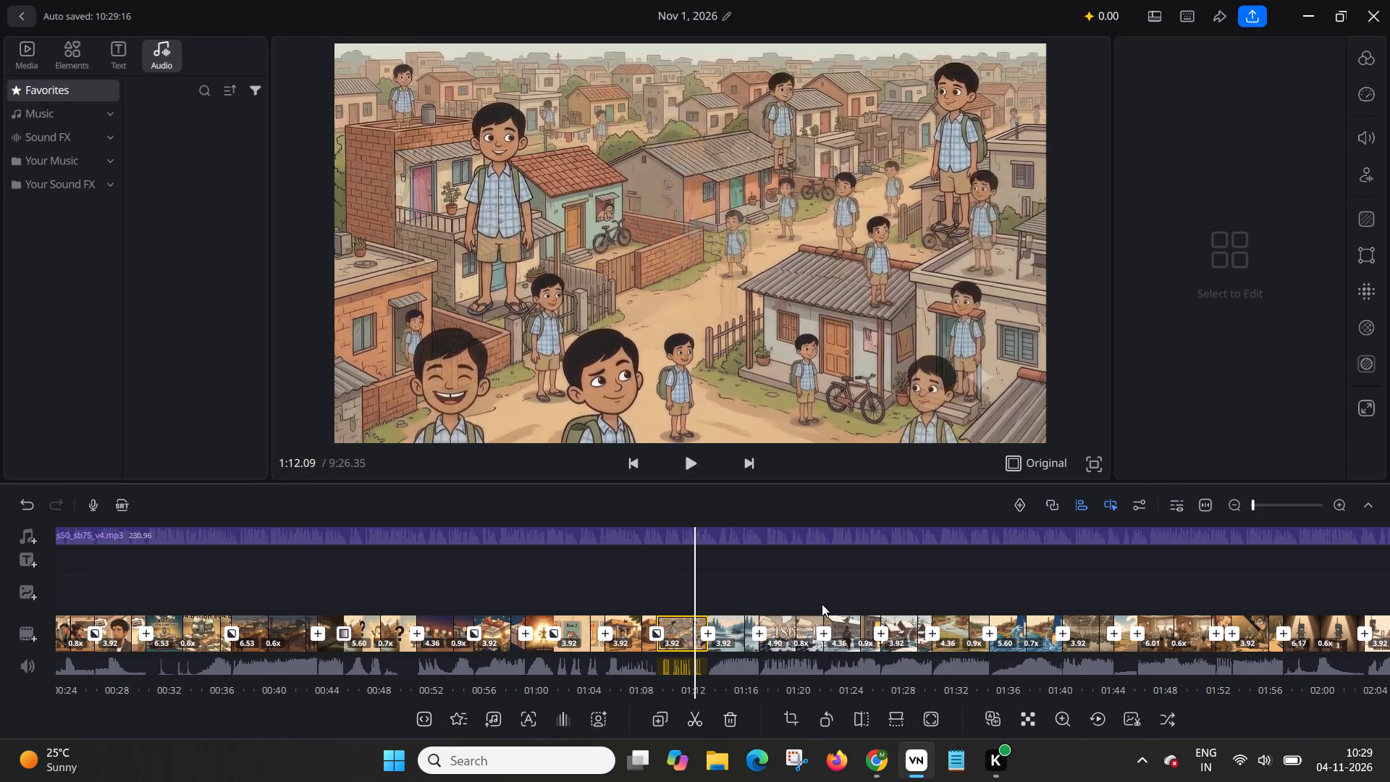
left_click_drag(822, 604, 717, 636)
left_click_drag(906, 596, 689, 644)
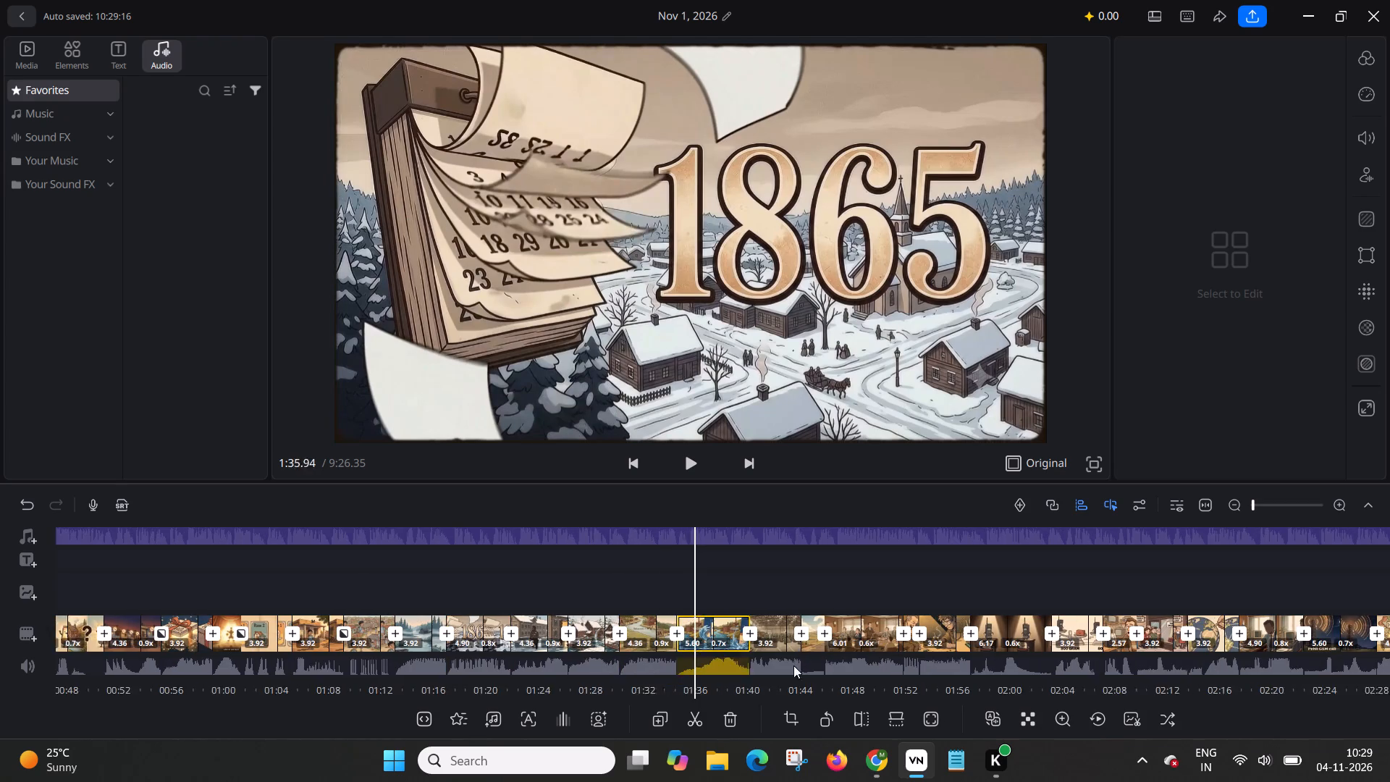
scroll(843, 682, "down", 3, "ctrl")
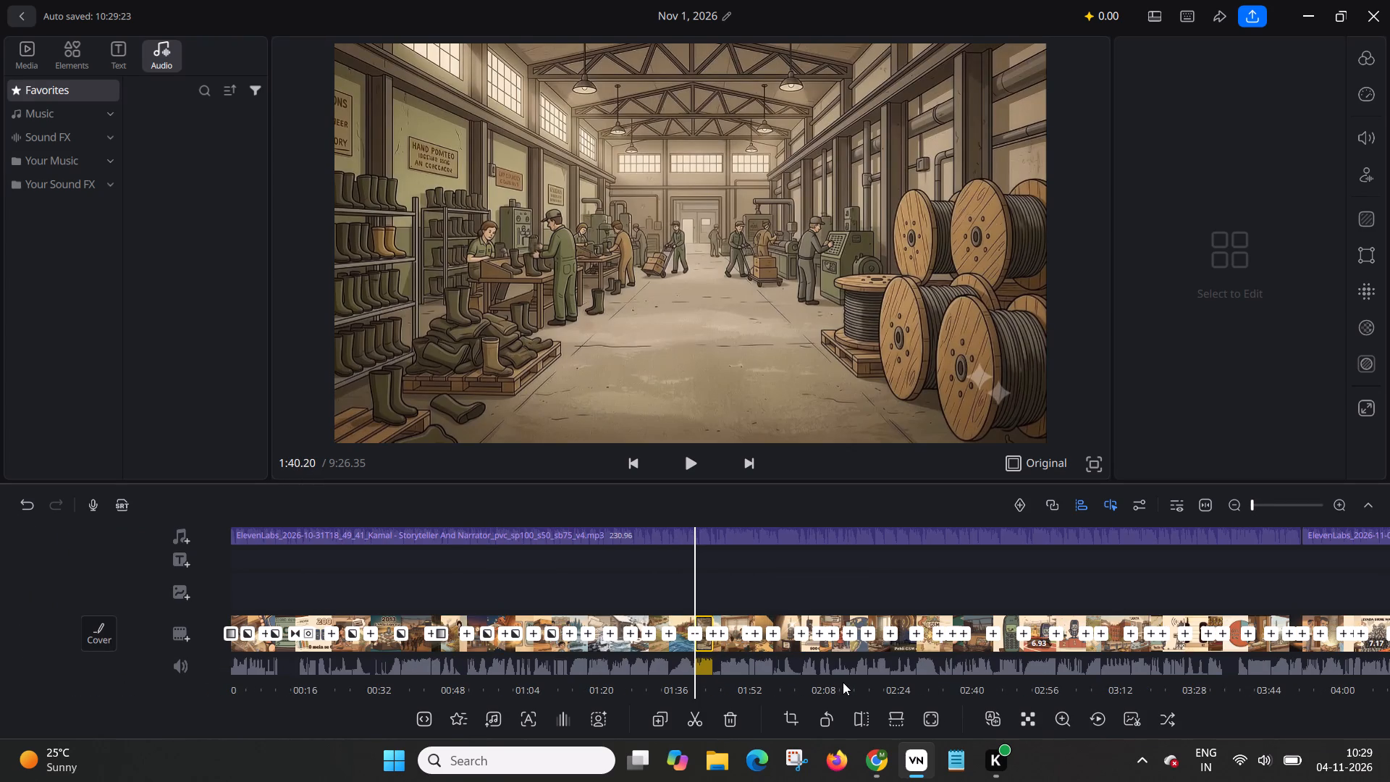
scroll(843, 682, "down", 7, "ctrl")
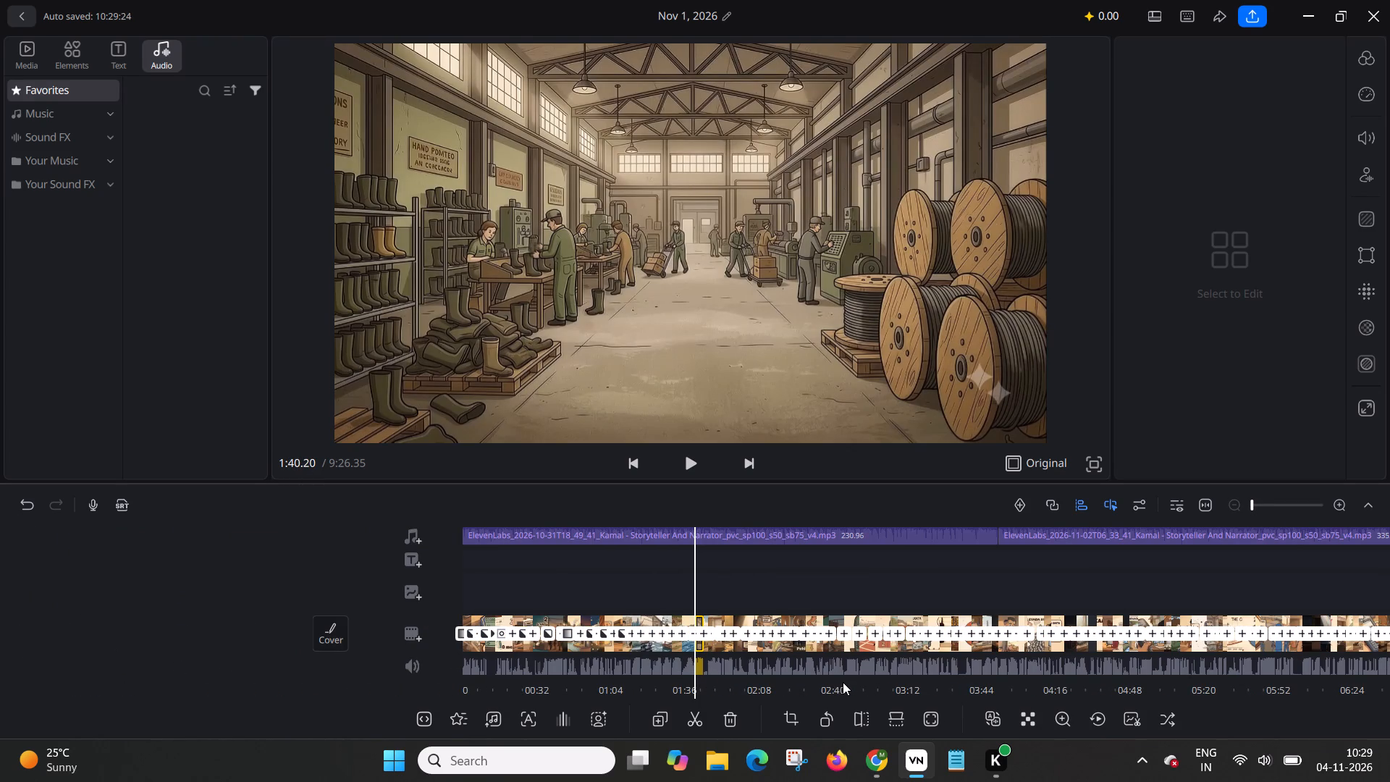
scroll(843, 682, "down", 1, "ctrl")
left_click_drag(1061, 600, 807, 632)
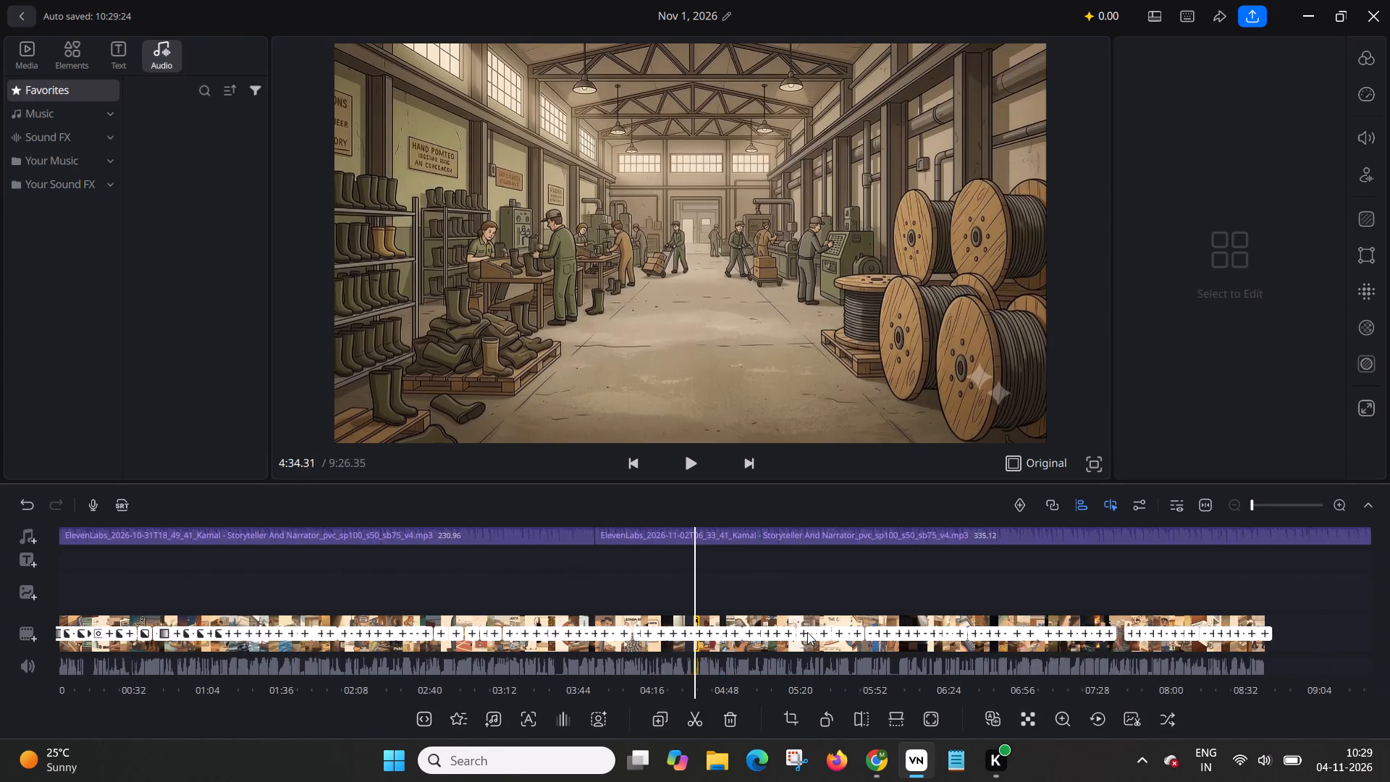
left_click_drag(930, 603, 916, 603)
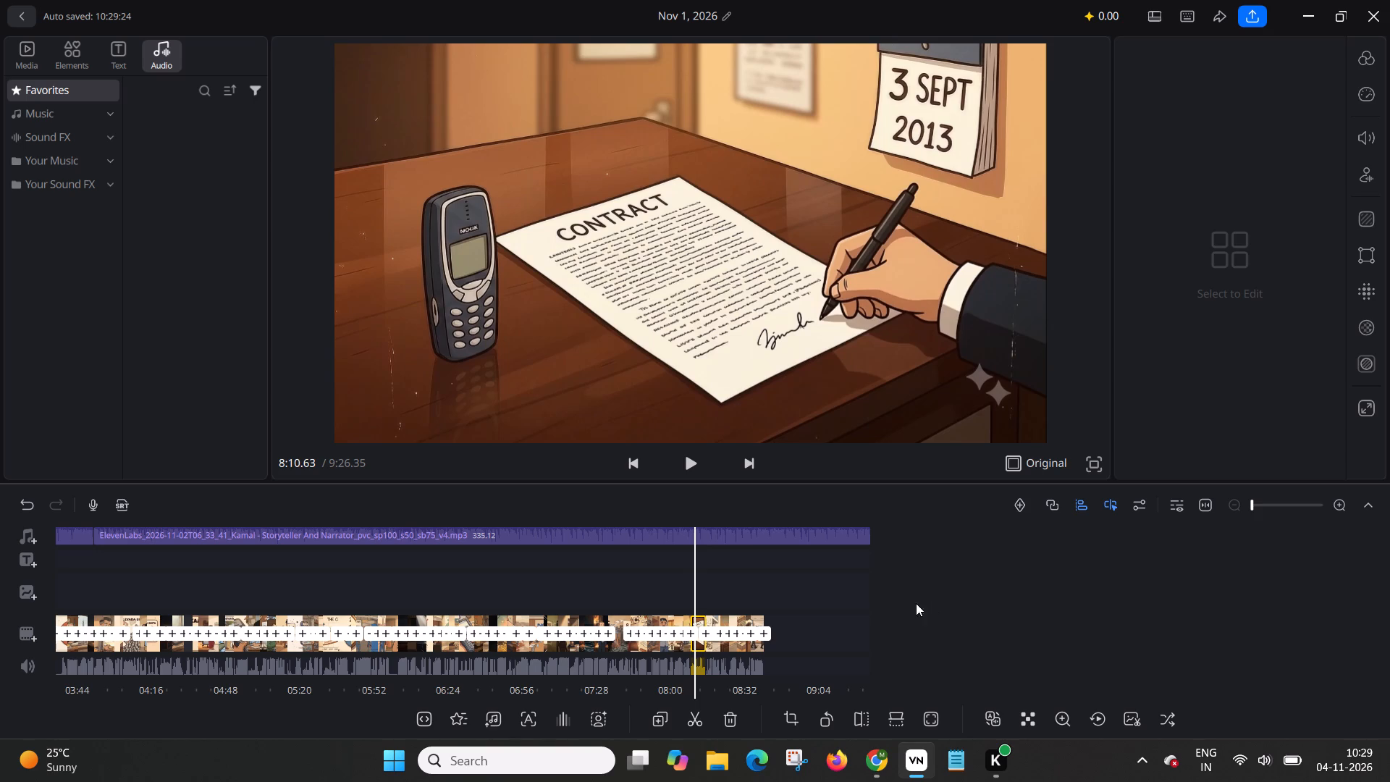
left_click_drag(916, 603, 857, 609)
scroll(857, 609, "up", 3, "ctrl")
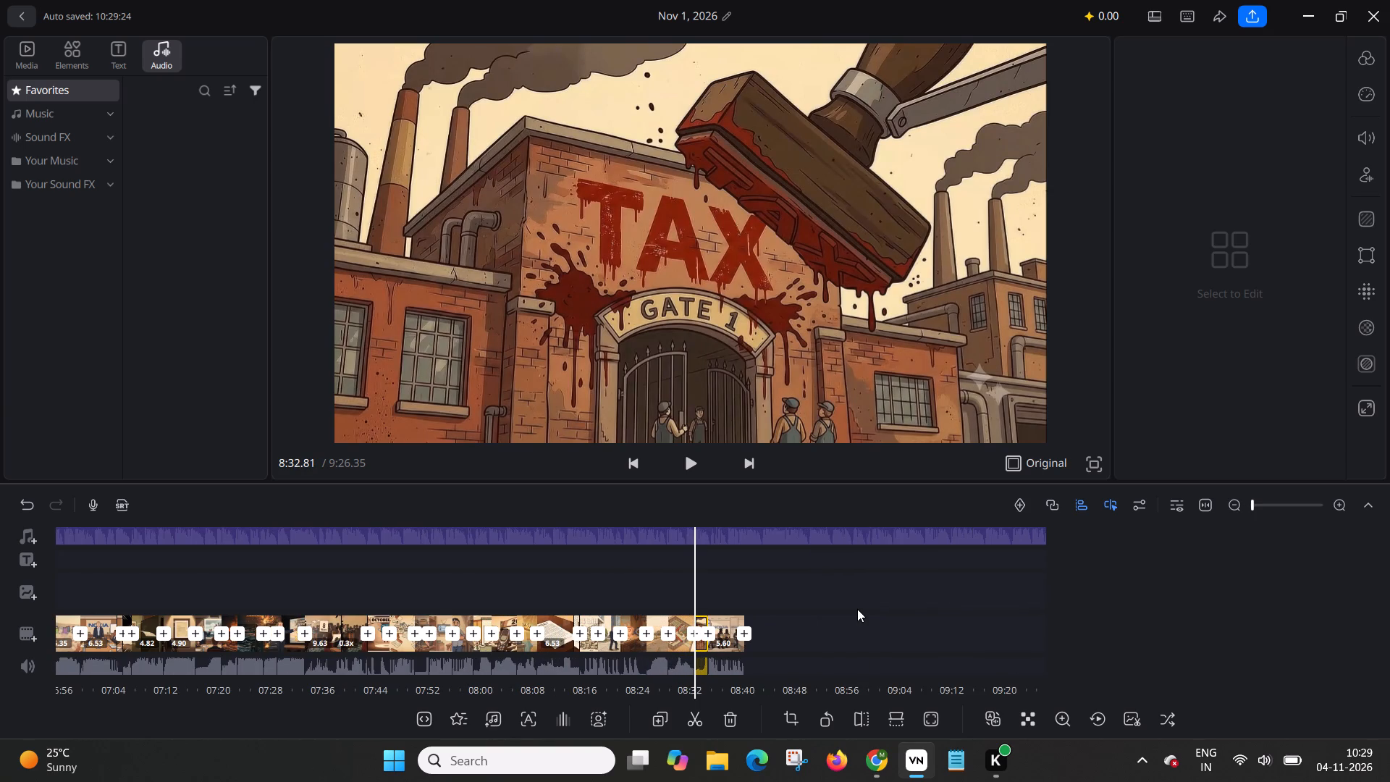
scroll(857, 609, "up", 1, "ctrl")
left_click_drag(894, 618, 843, 621)
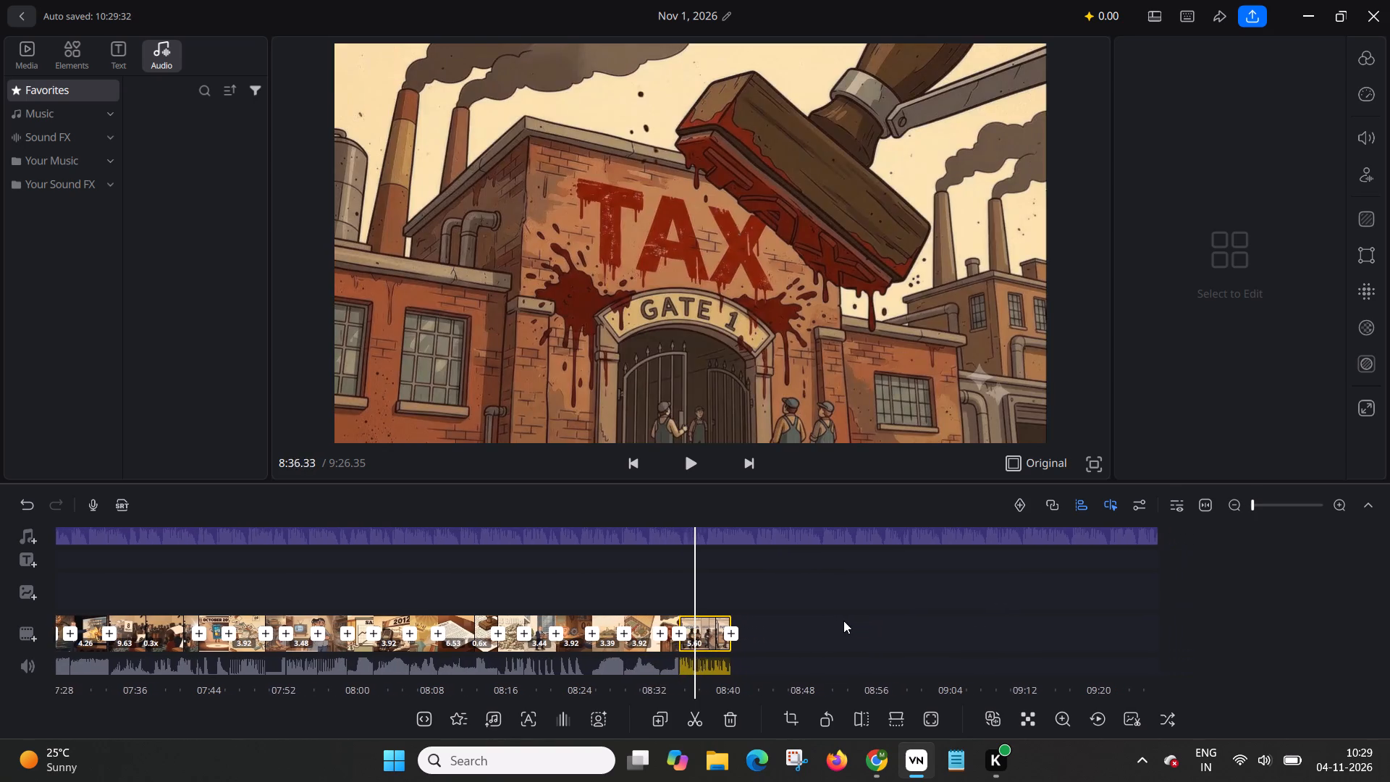
left_click_drag(843, 621, 818, 617)
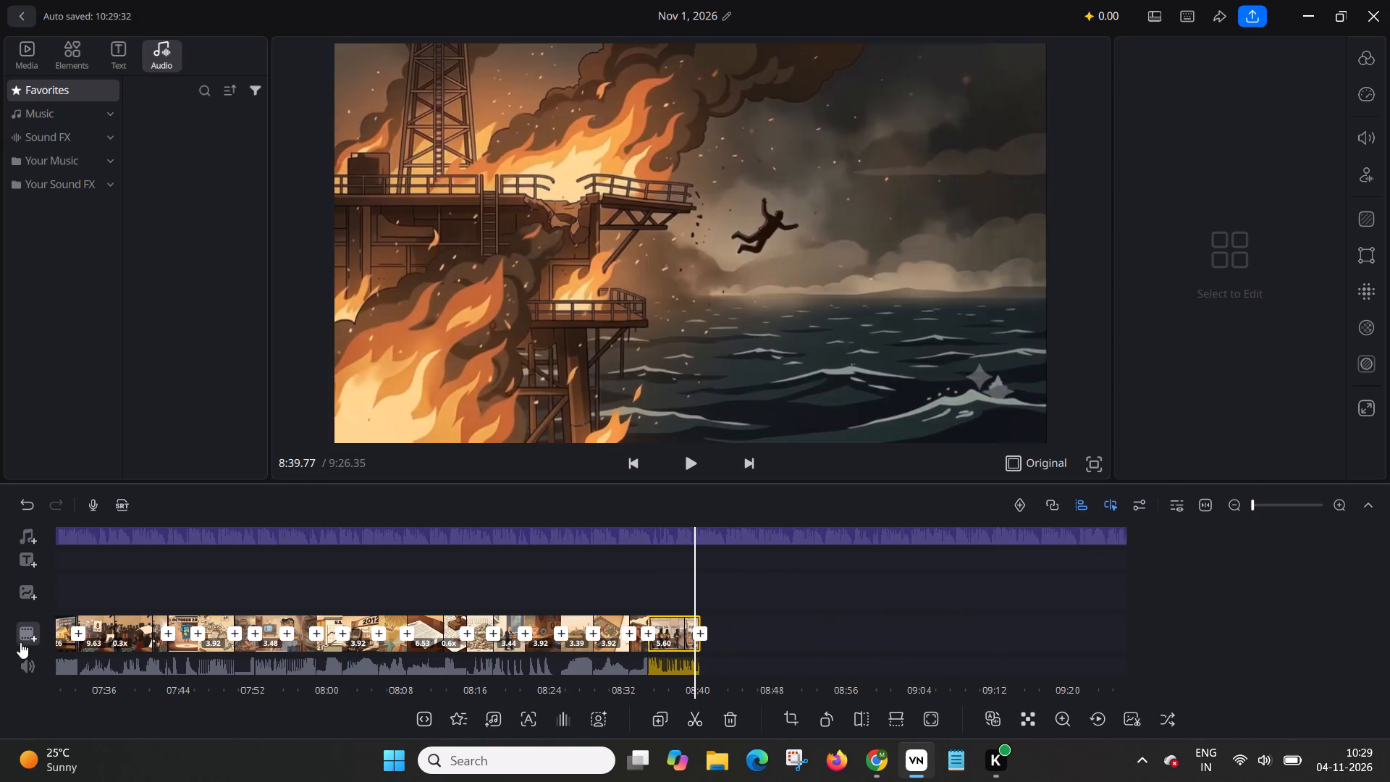
left_click(25, 636)
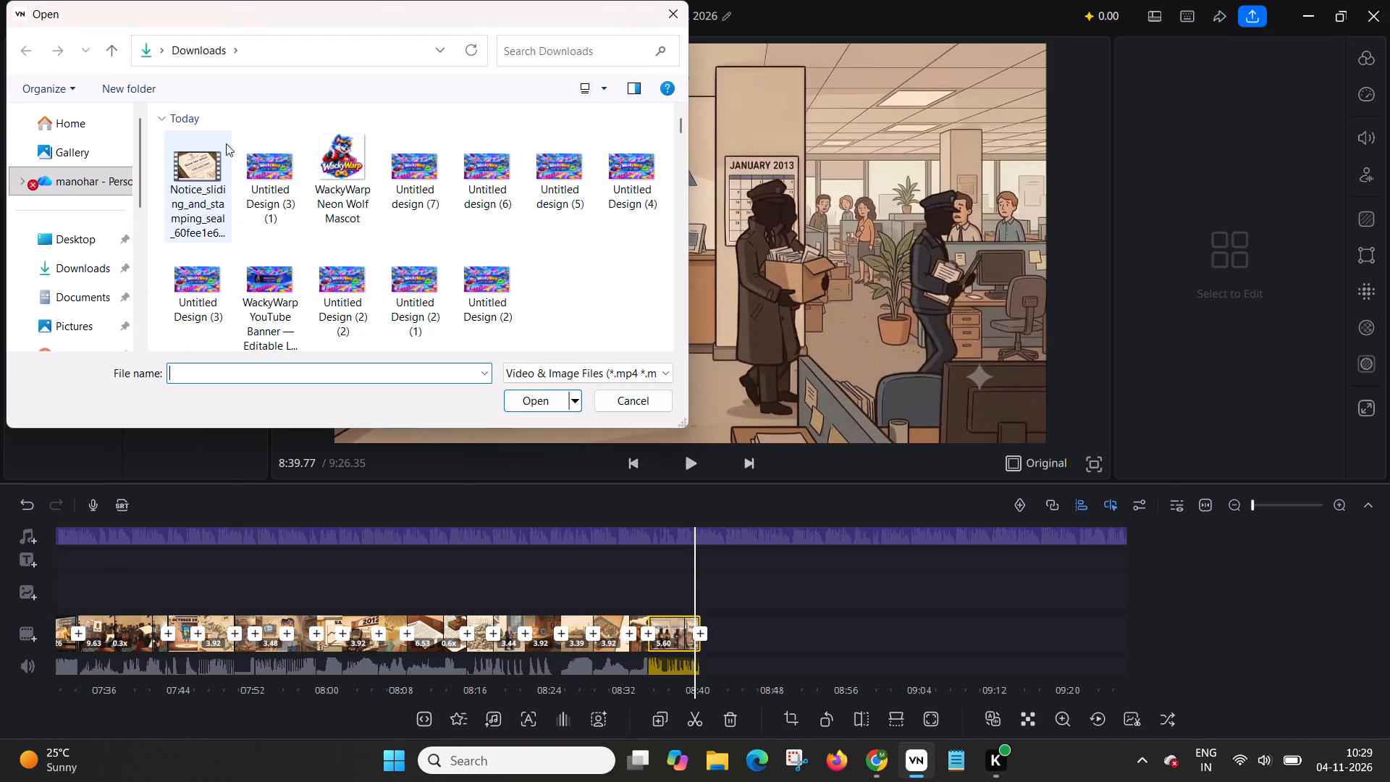
left_click_drag(193, 181, 193, 188)
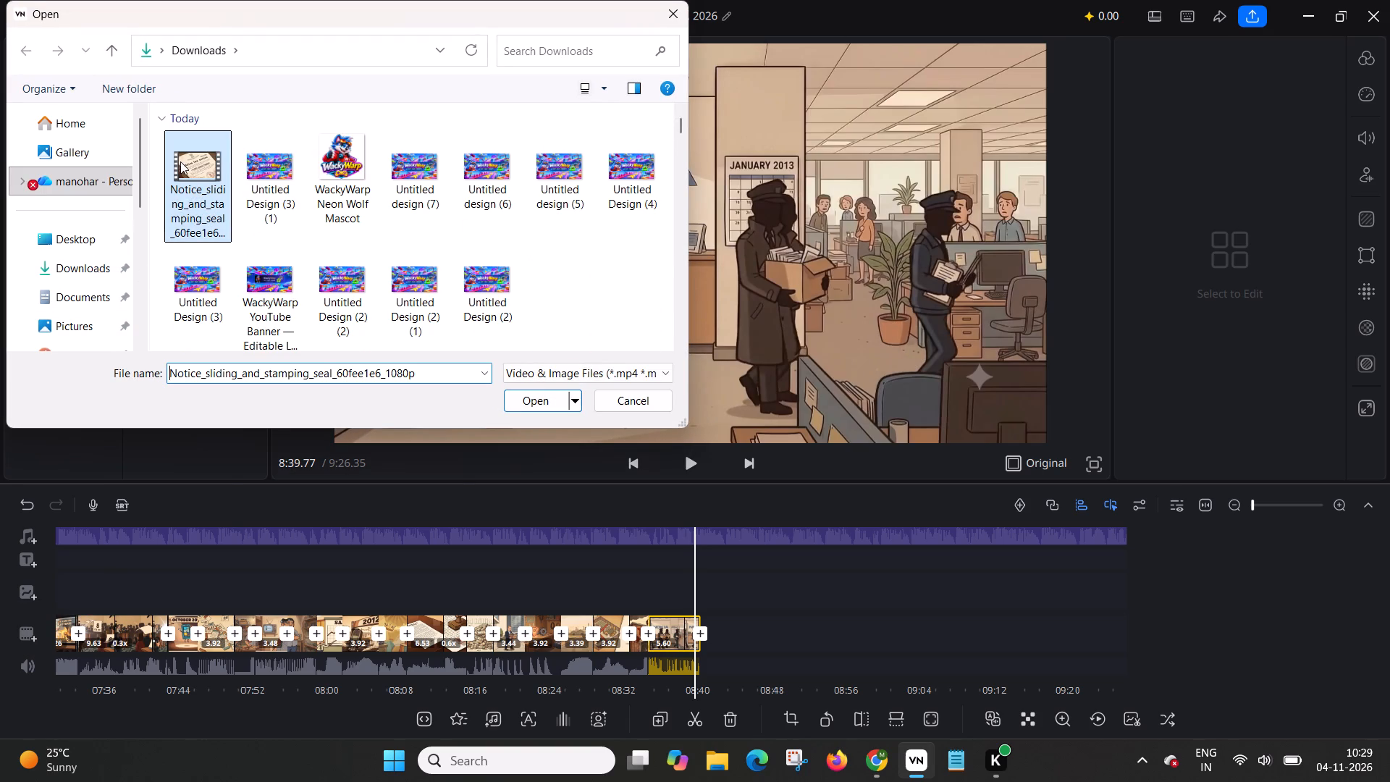
left_click_drag(180, 161, 744, 666)
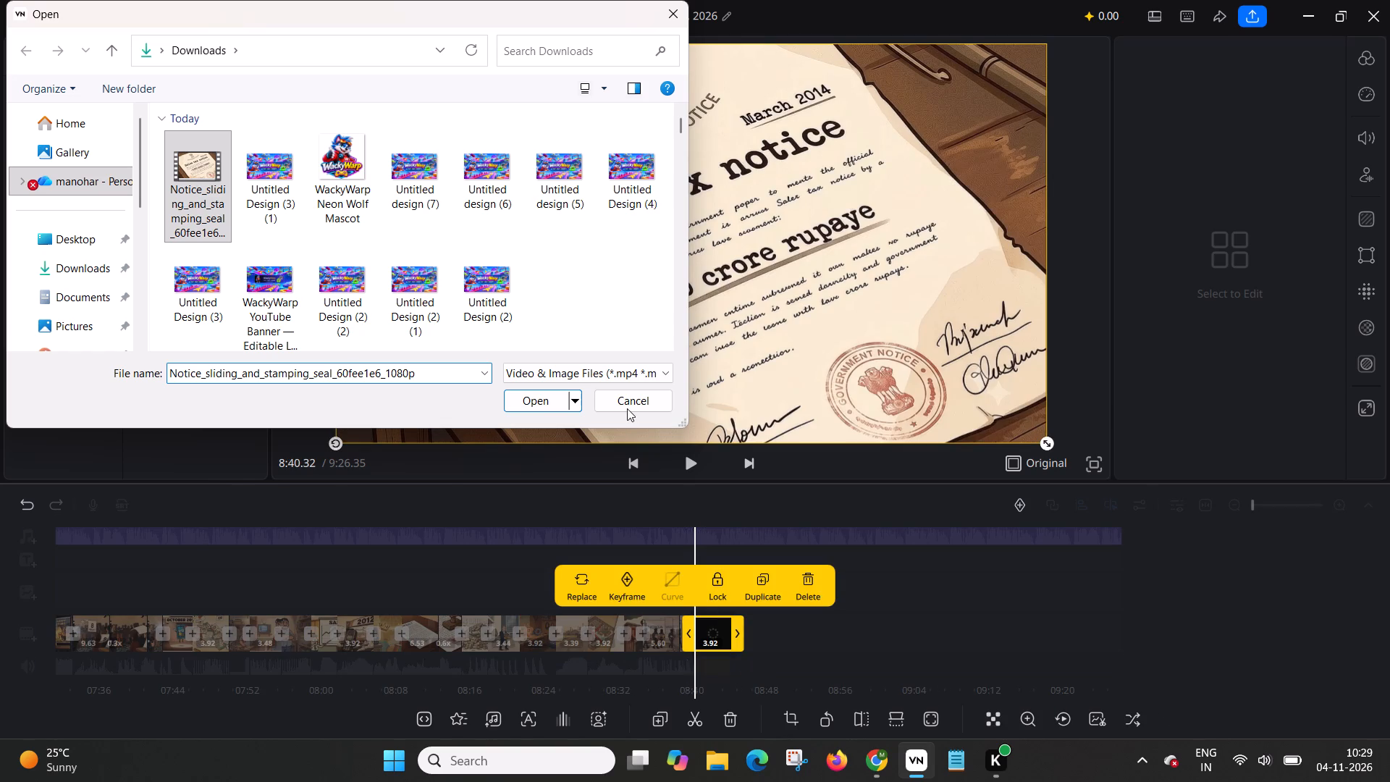
left_click(626, 407)
left_click(738, 487)
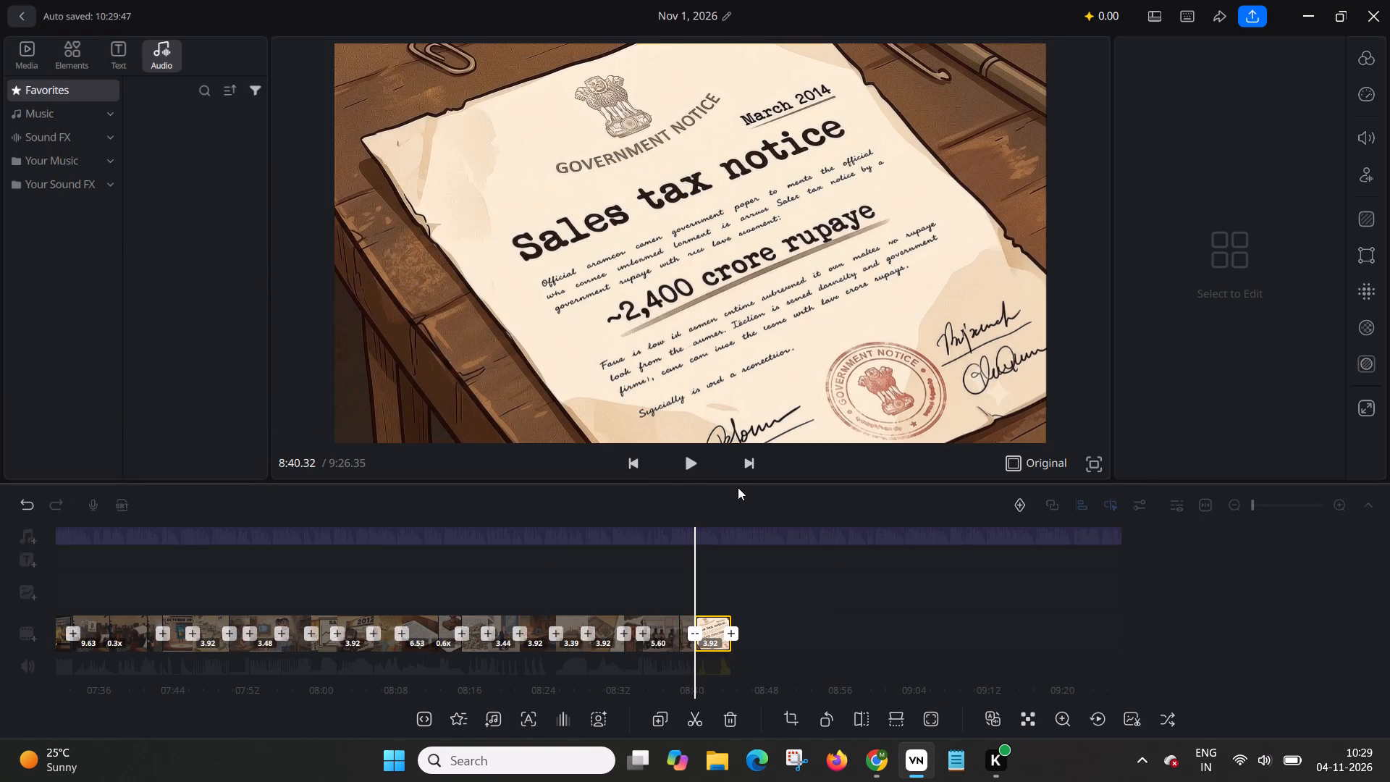
Set the volume of the newly added sales tax notice clip to 60.
left_click_drag(771, 548, 748, 555)
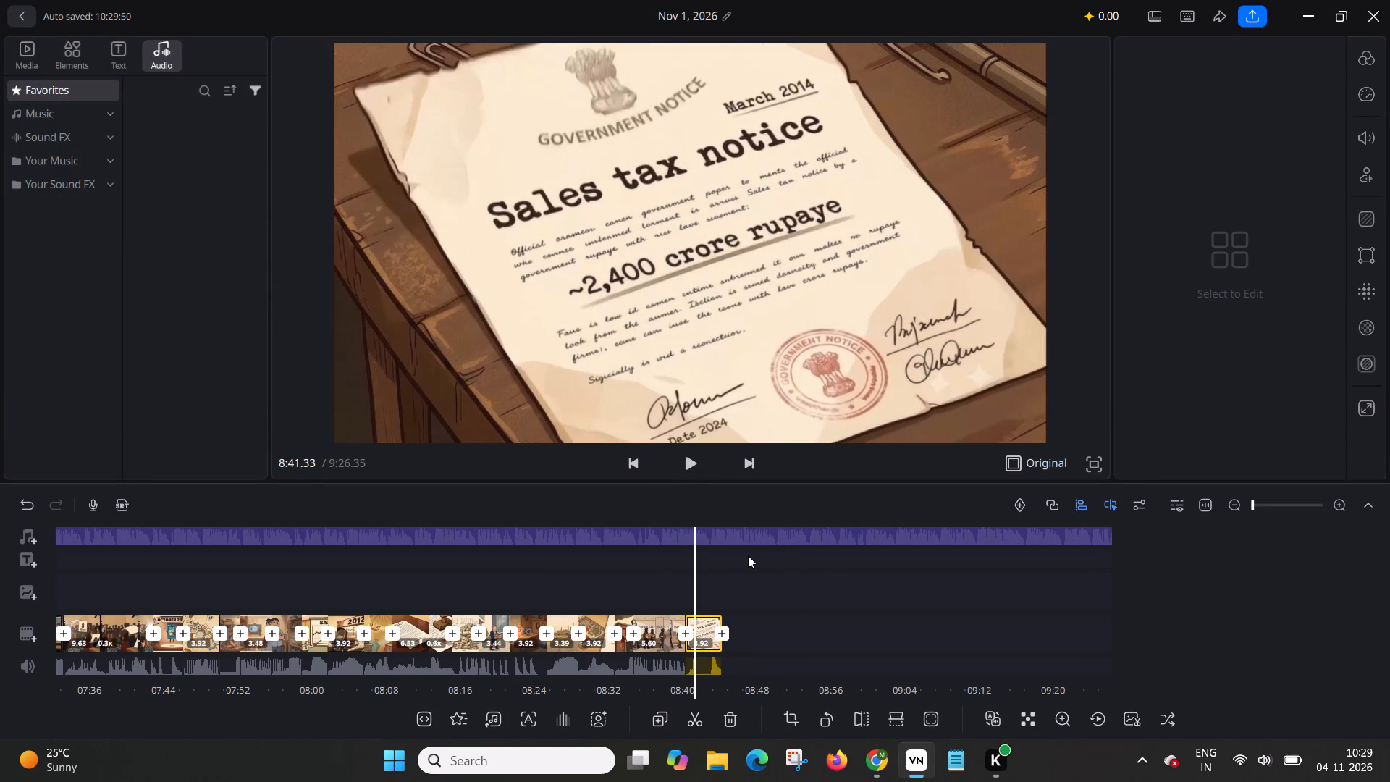
left_click_drag(748, 555, 748, 556)
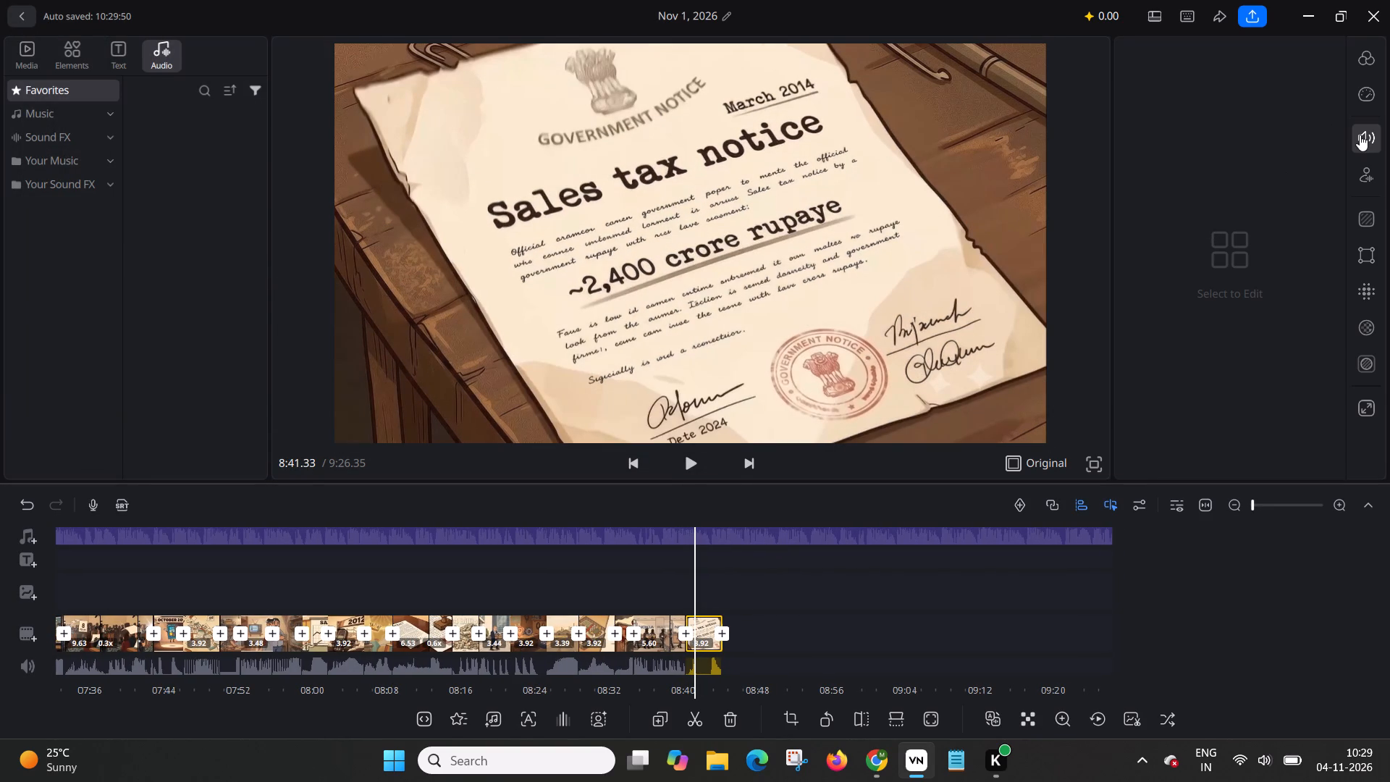
left_click(1360, 135)
left_click(1210, 121)
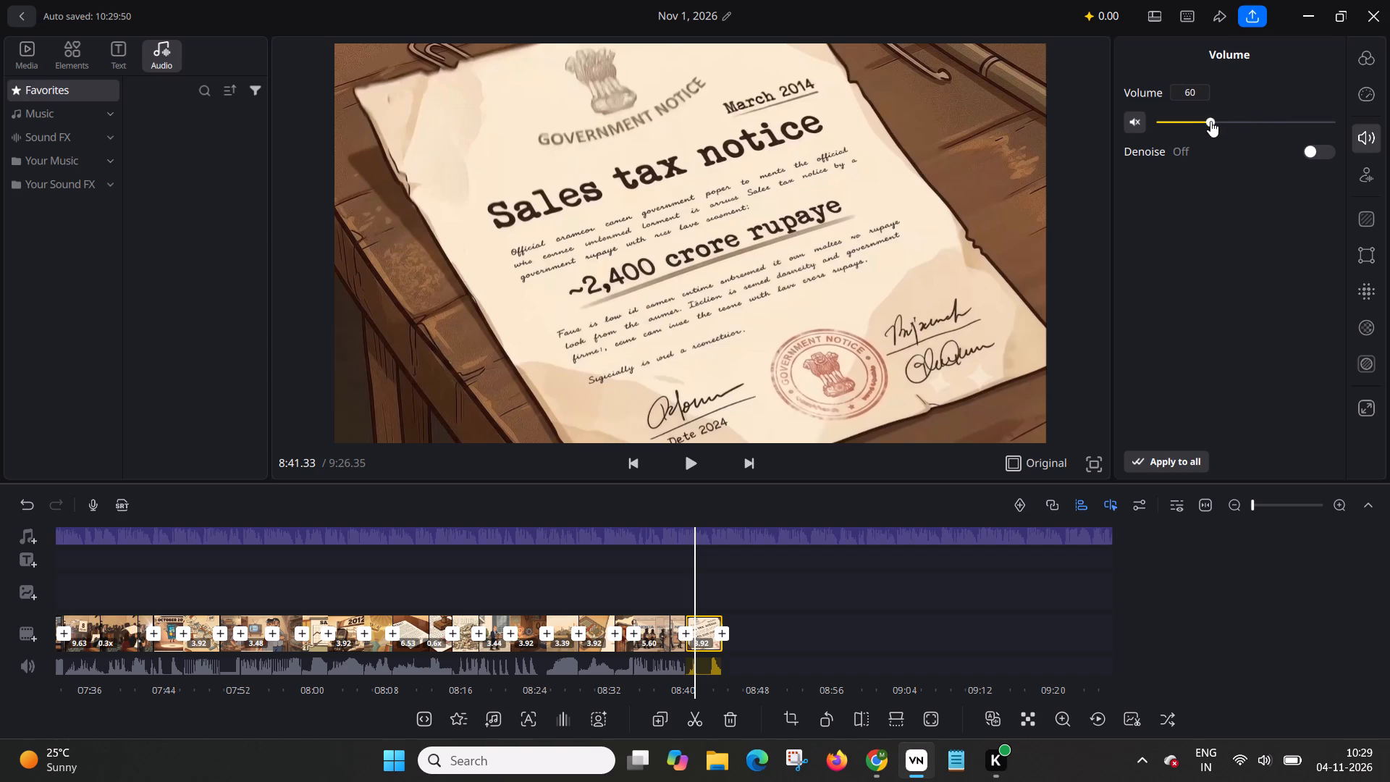
left_click(878, 773)
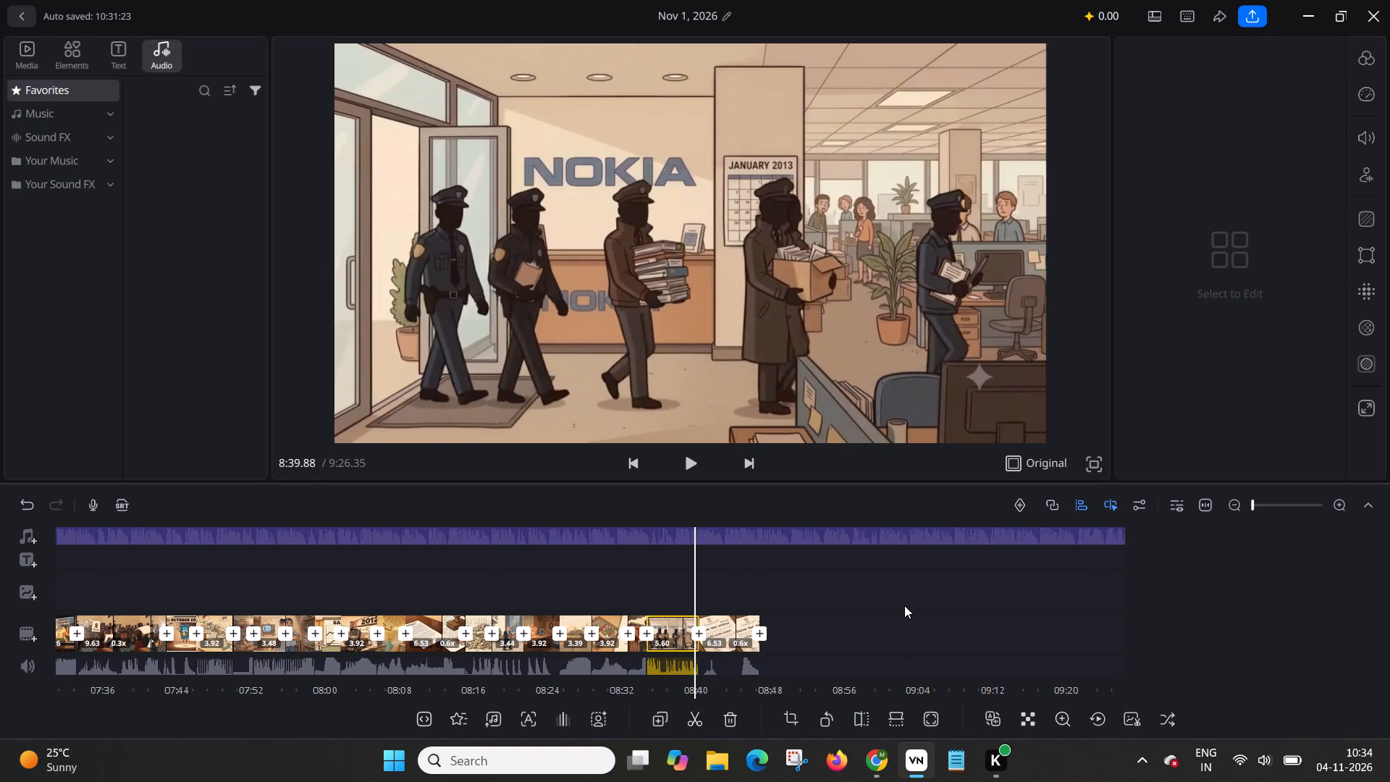
left_click_drag(904, 605, 979, 609)
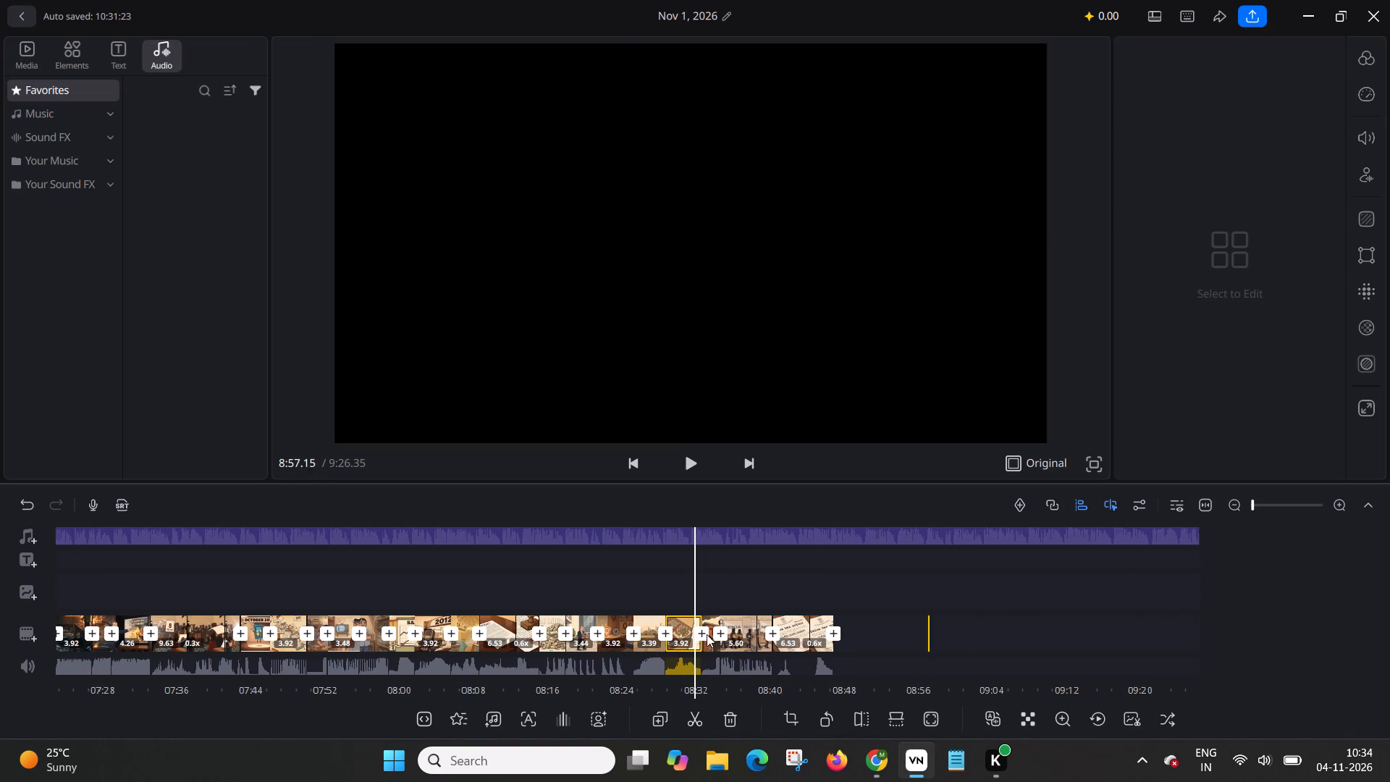
left_click(702, 631)
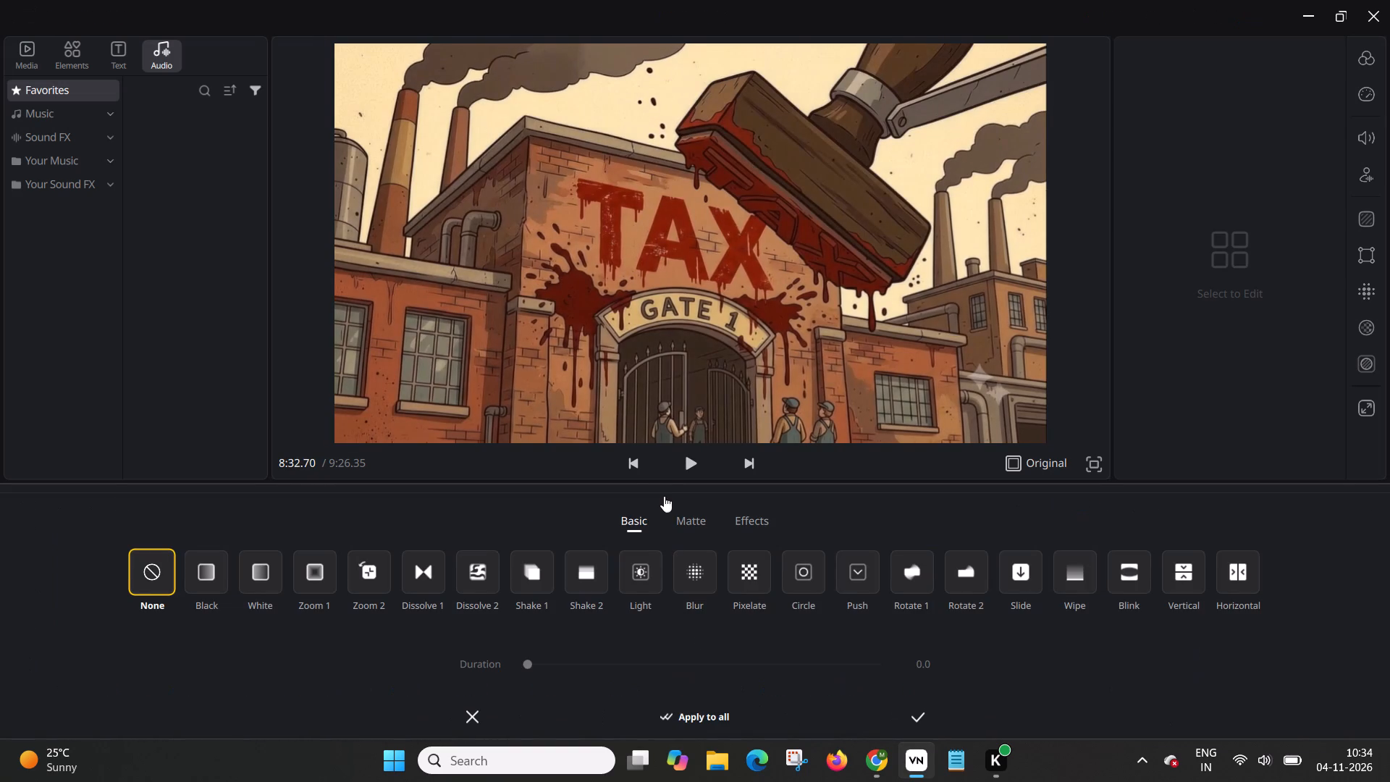
left_click(691, 517)
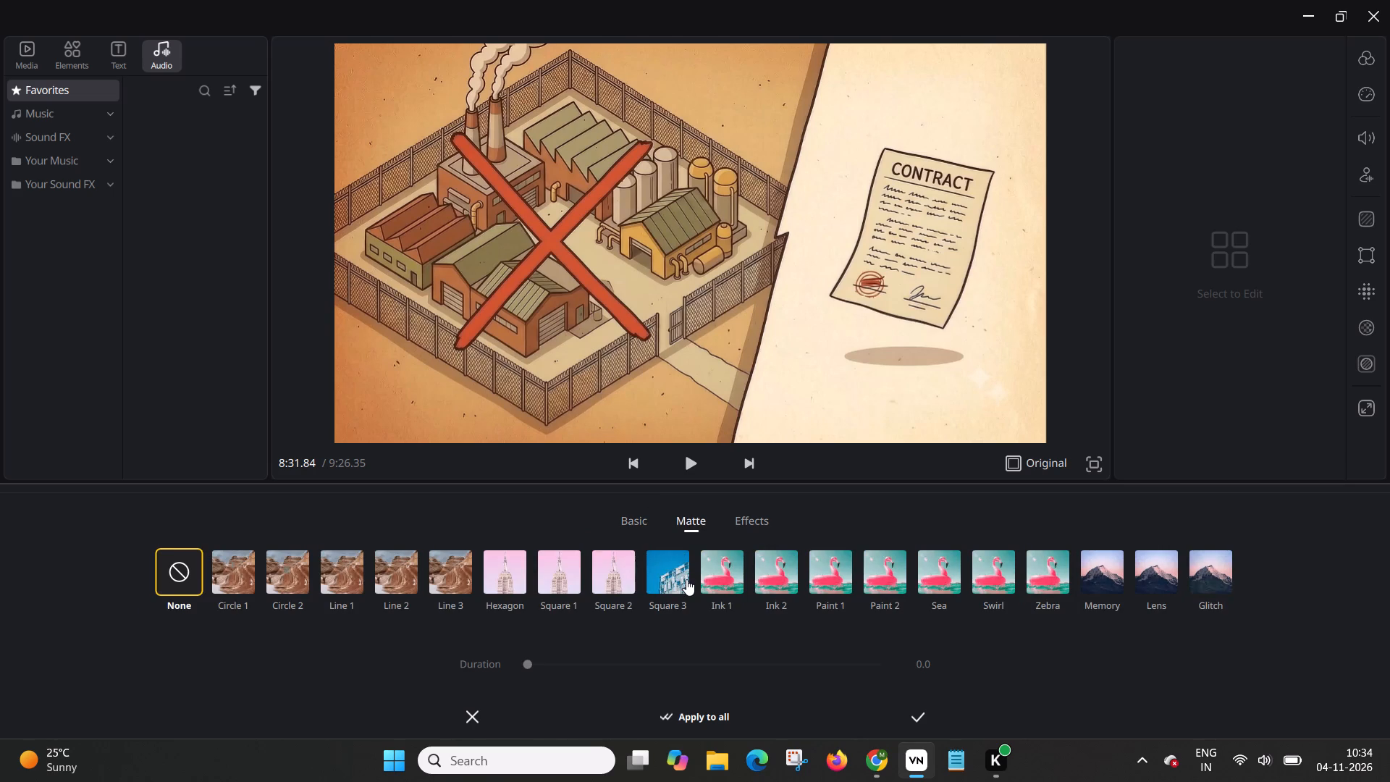
left_click(631, 519)
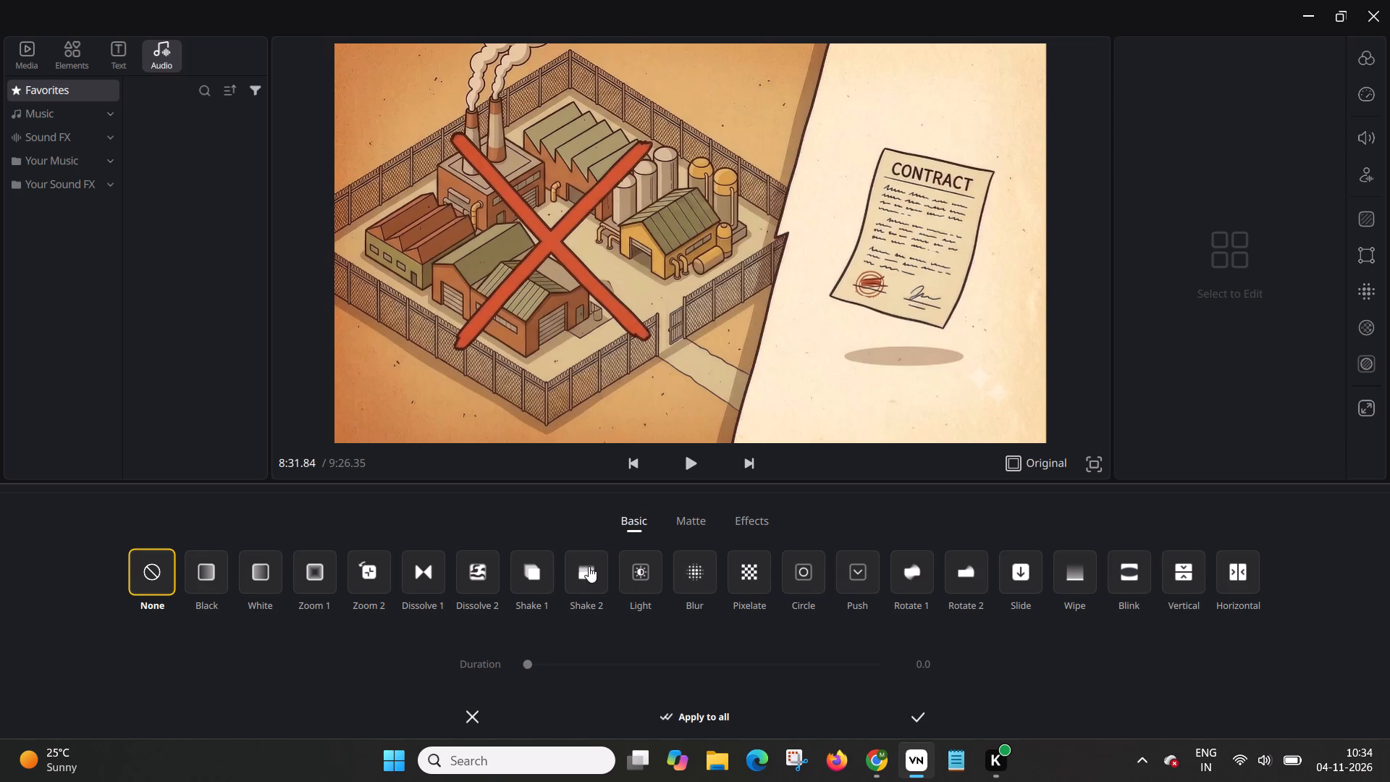
left_click(324, 575)
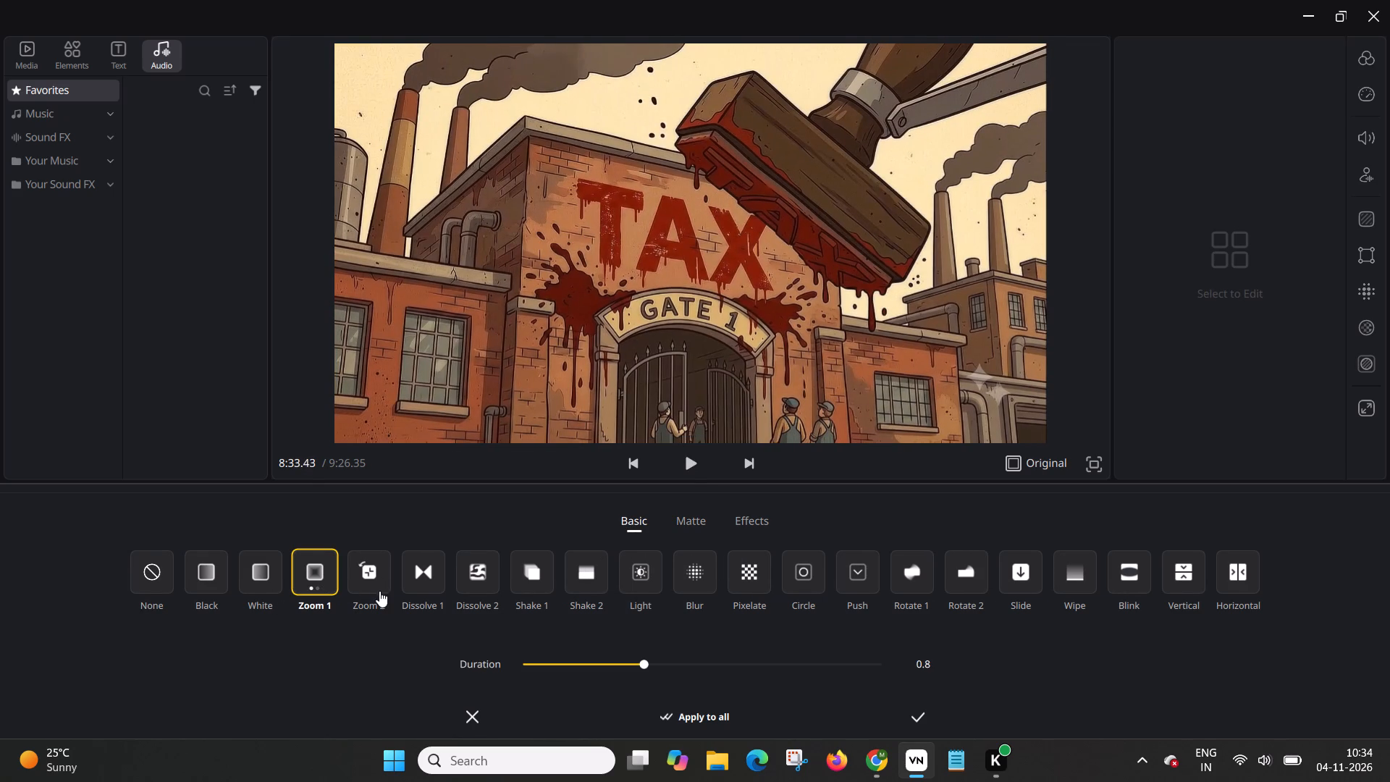
left_click_drag(640, 665, 679, 669)
left_click_drag(679, 669, 719, 678)
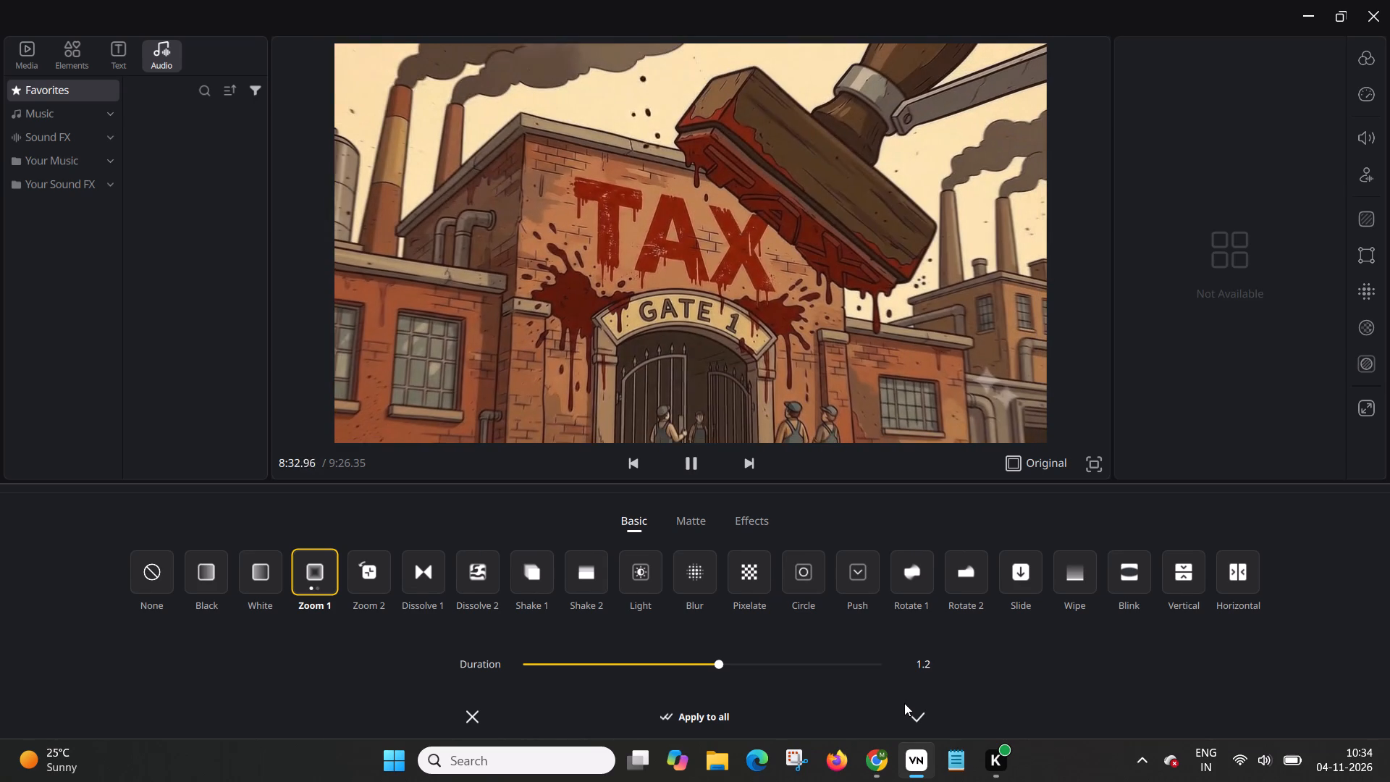
left_click(921, 713)
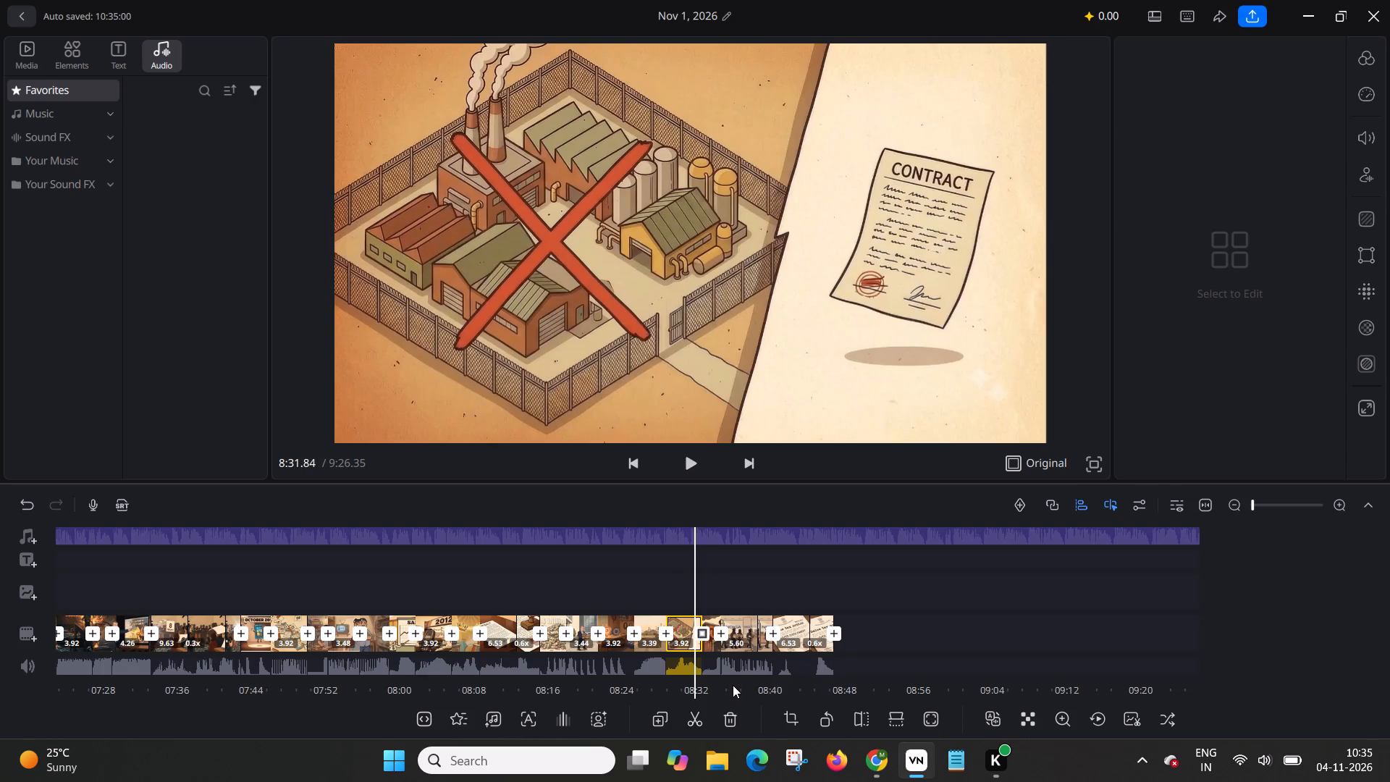
Review the timeline clips backward from the factory contract scene at 8:31 to the opening minute, checking the cuts between scenes.
left_click_drag(733, 685, 1082, 671)
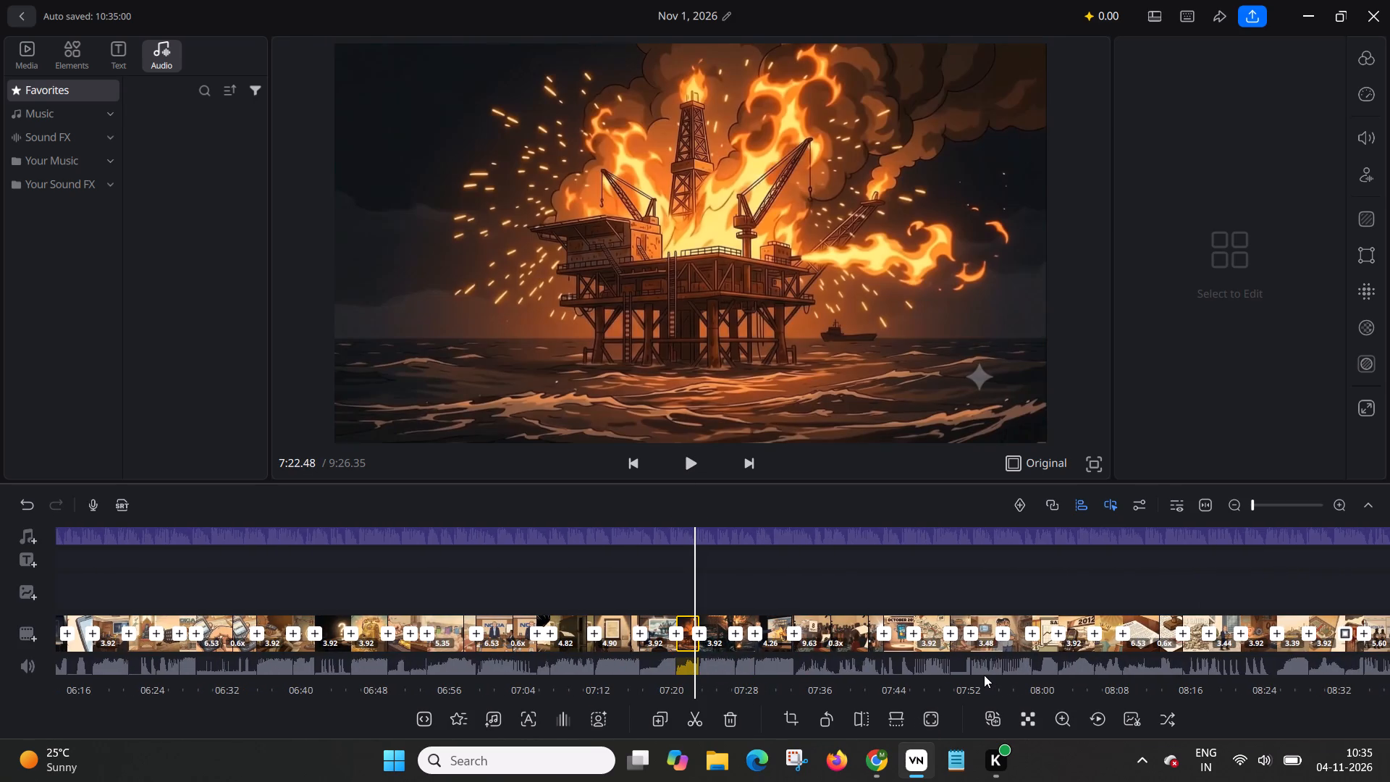
left_click_drag(844, 562, 1041, 566)
left_click_drag(946, 570, 1121, 570)
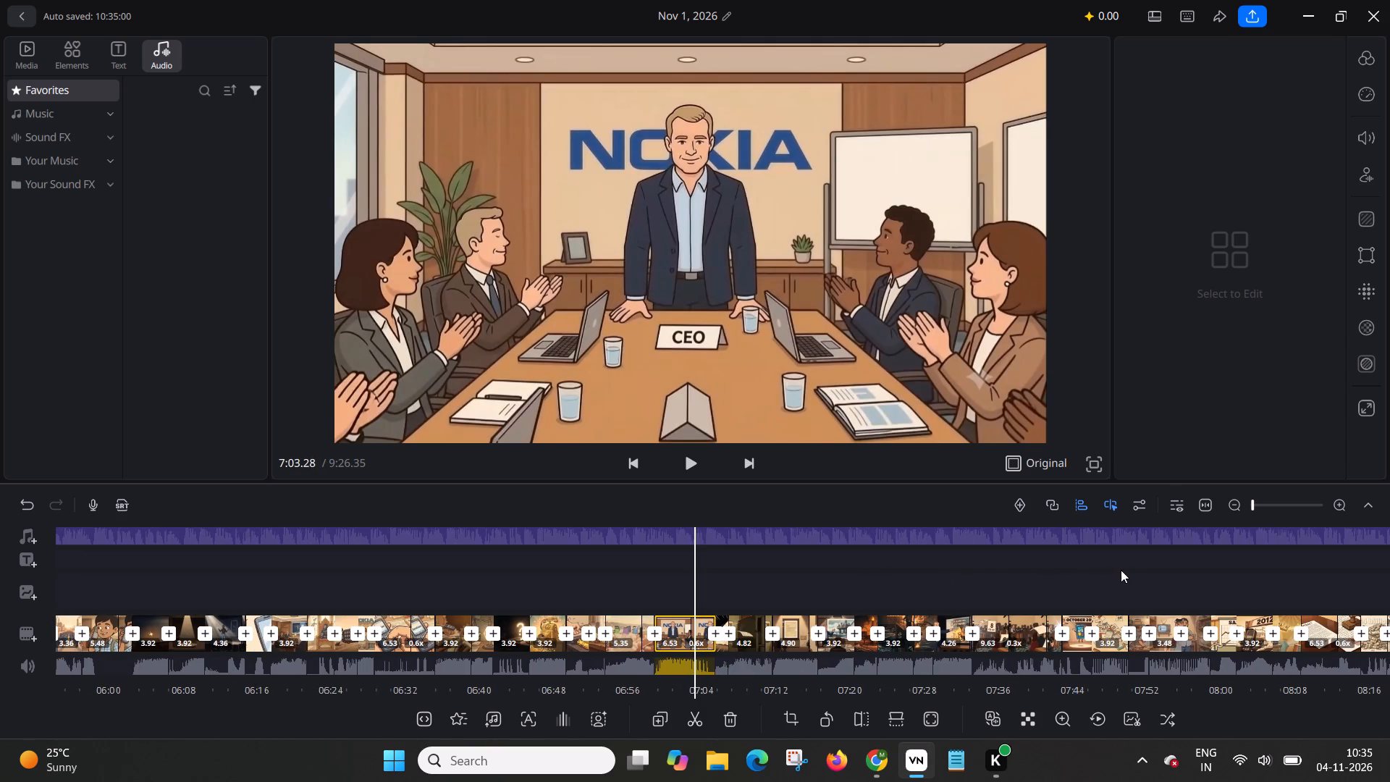
left_click_drag(1121, 570, 1128, 570)
left_click_drag(993, 577, 1127, 575)
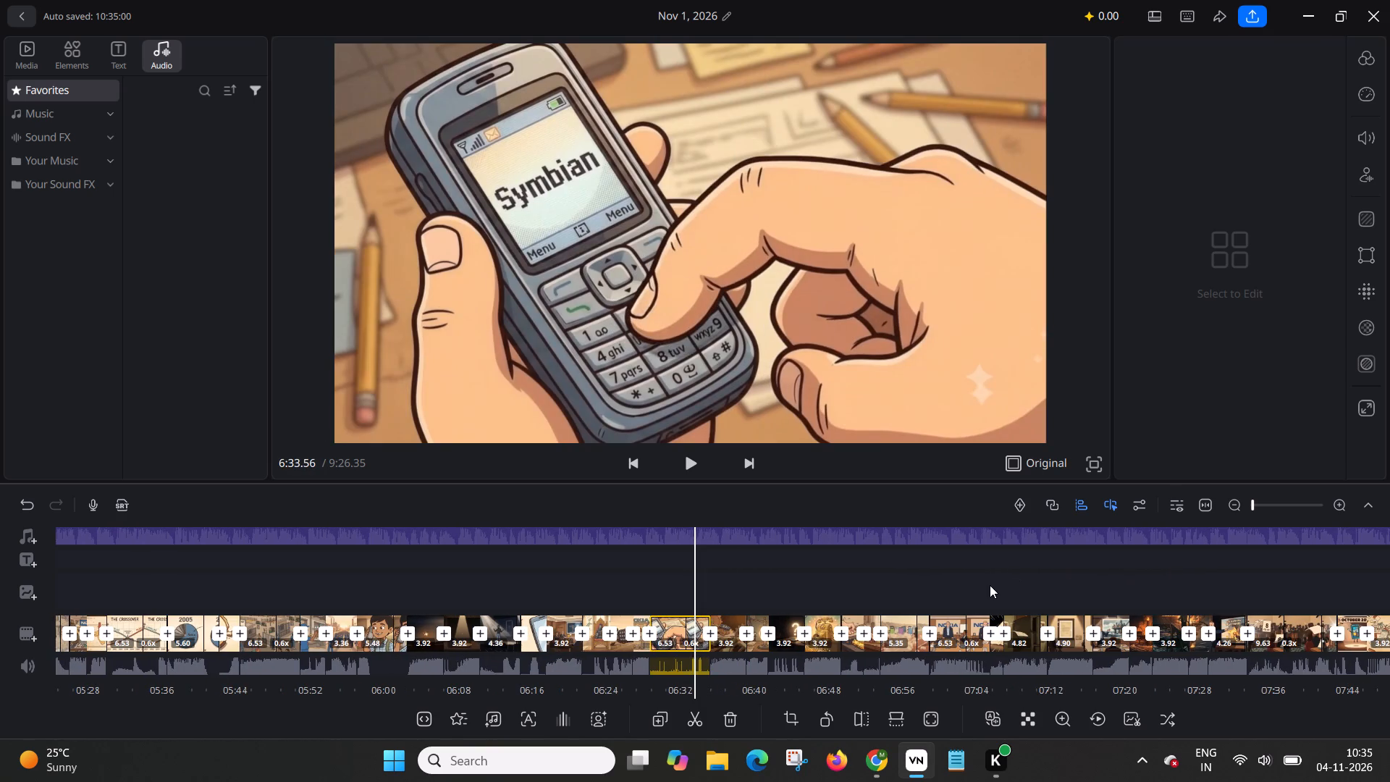
left_click_drag(990, 585, 1202, 581)
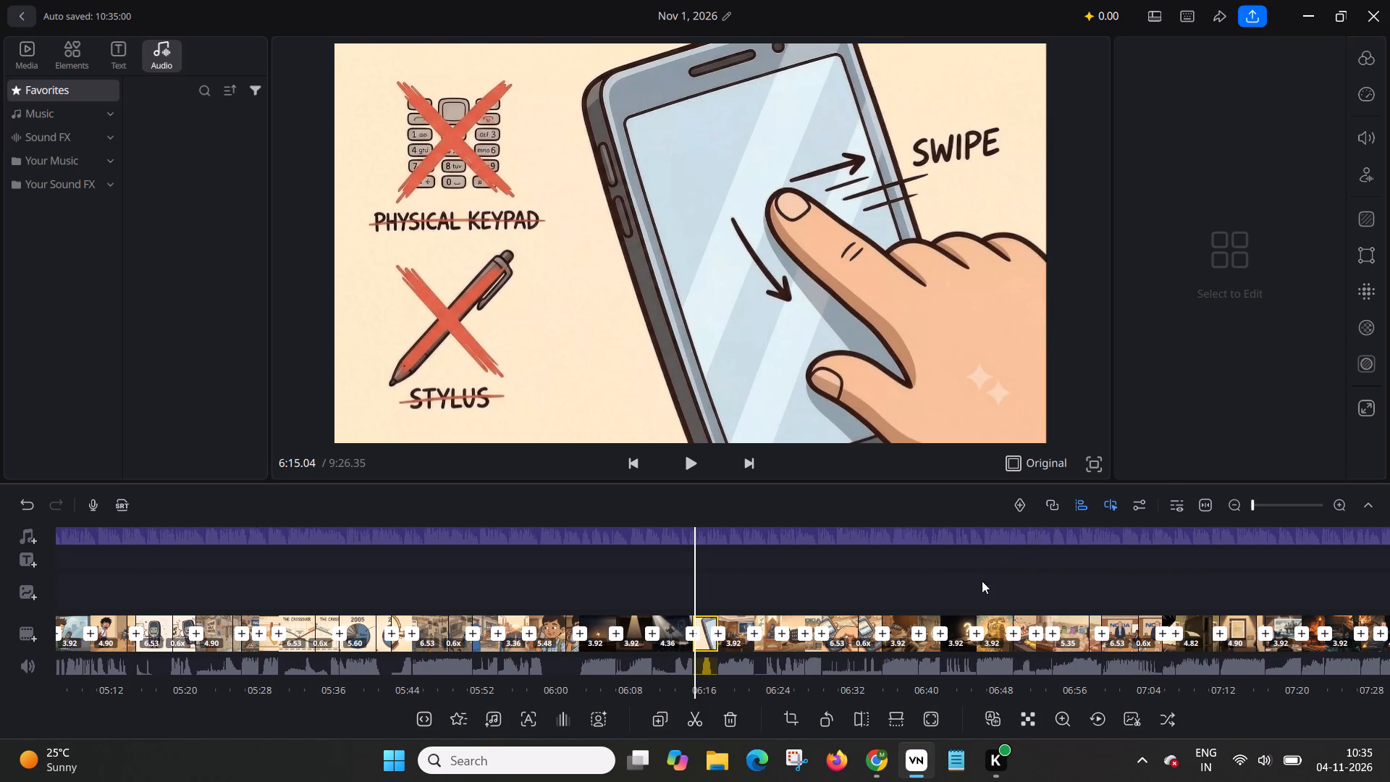
left_click_drag(900, 583, 949, 583)
left_click_drag(949, 583, 1056, 584)
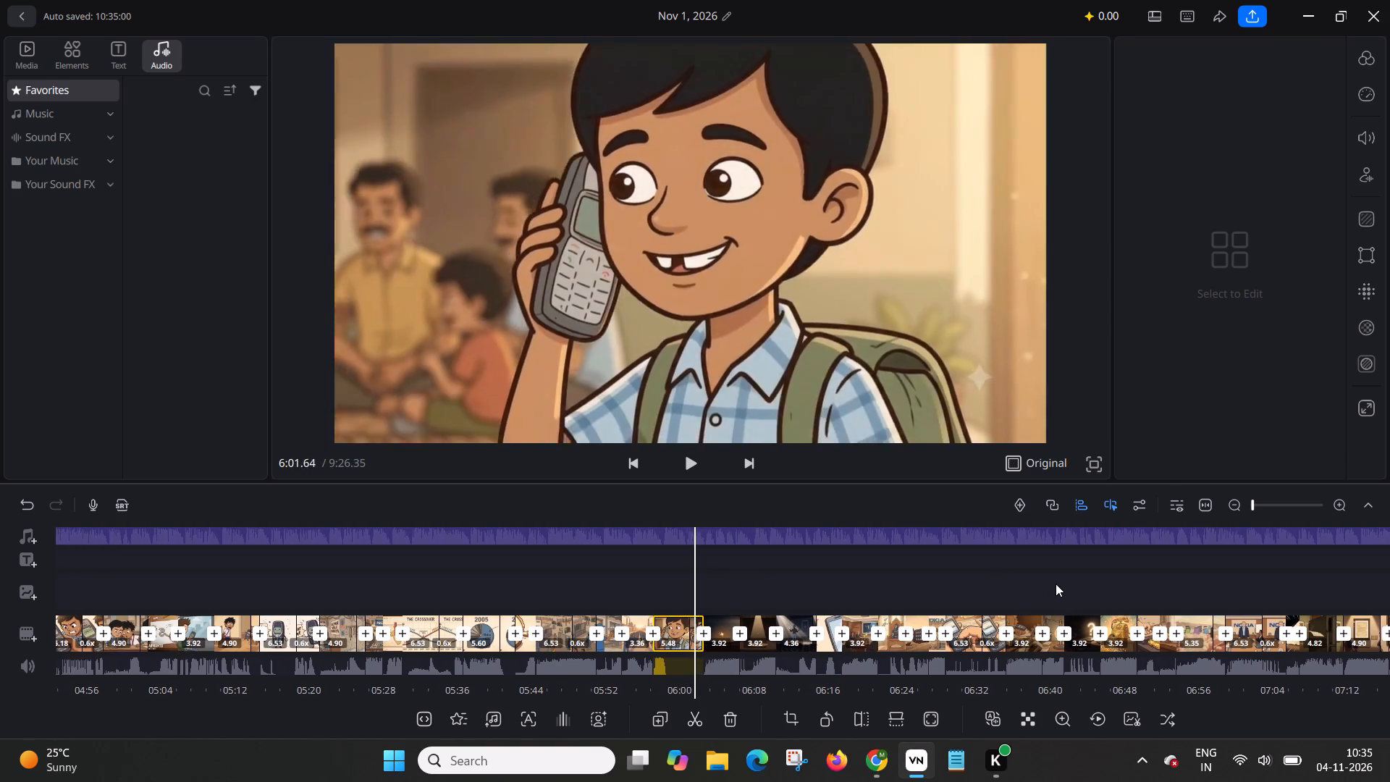
left_click_drag(1056, 584, 1063, 584)
left_click_drag(856, 584, 964, 573)
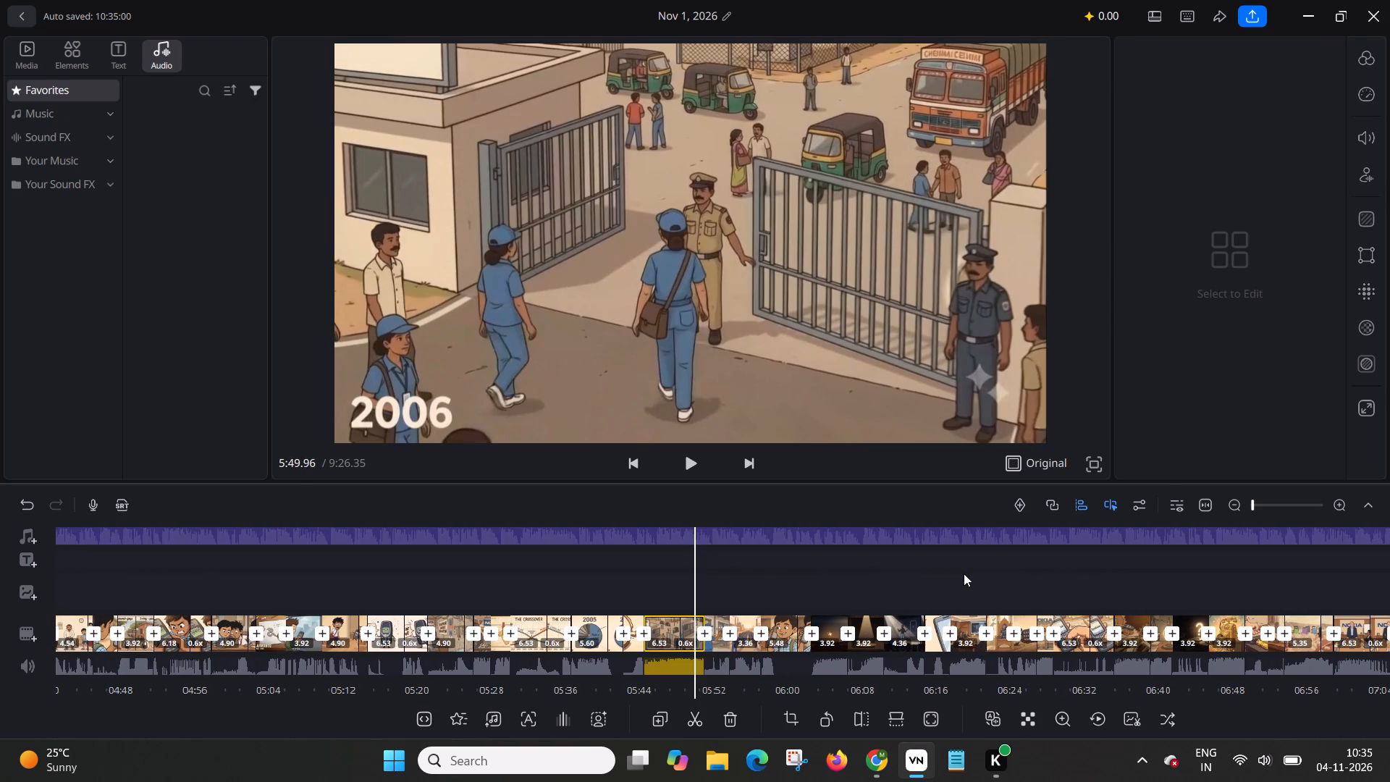
left_click_drag(964, 573, 974, 576)
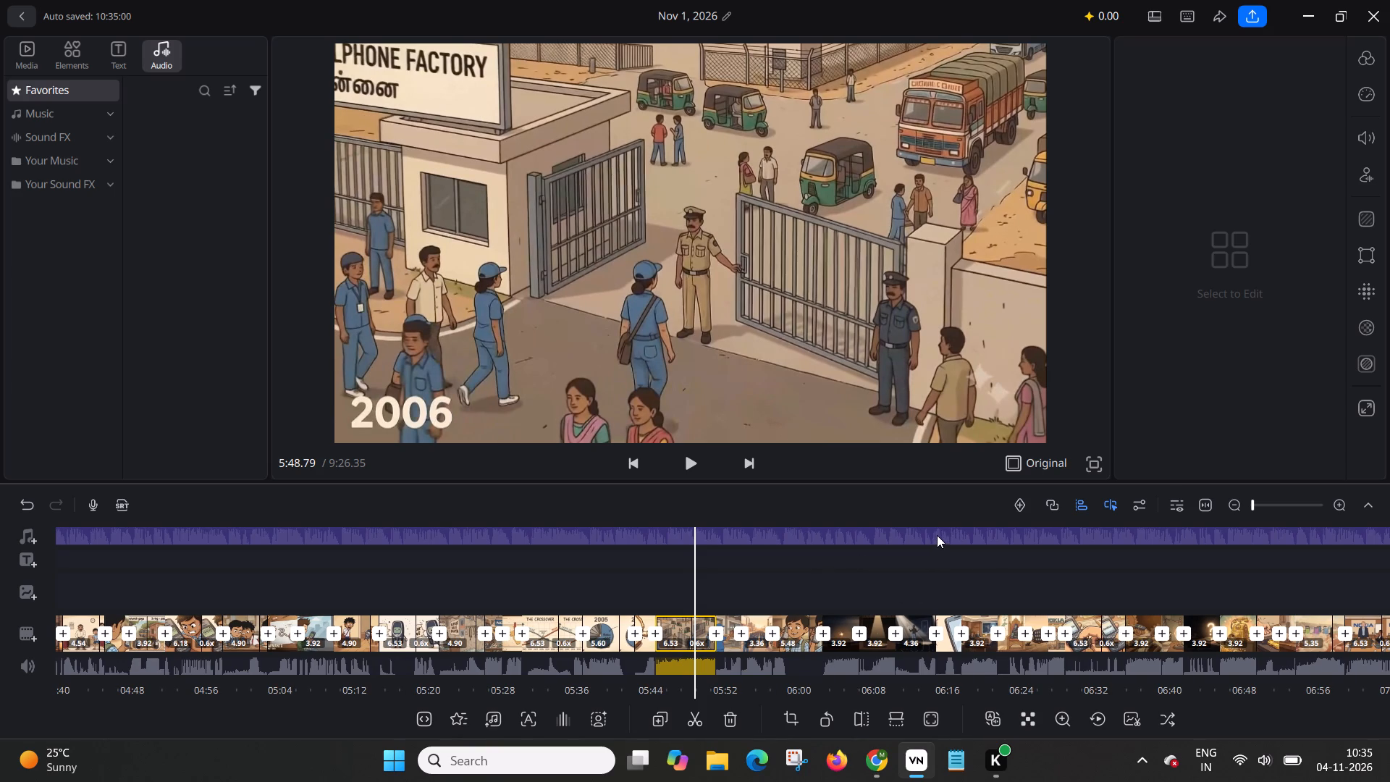
left_click_drag(827, 566, 959, 562)
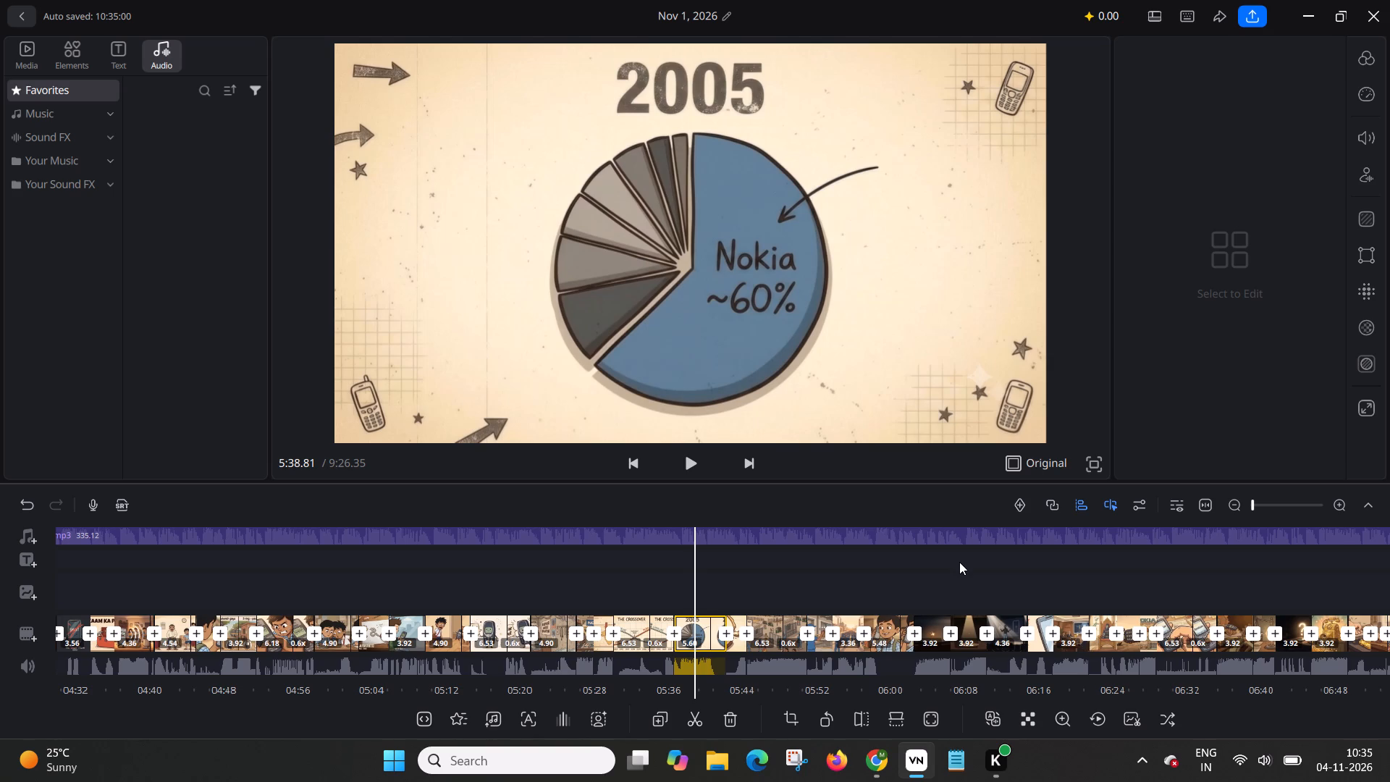
left_click_drag(841, 571, 900, 583)
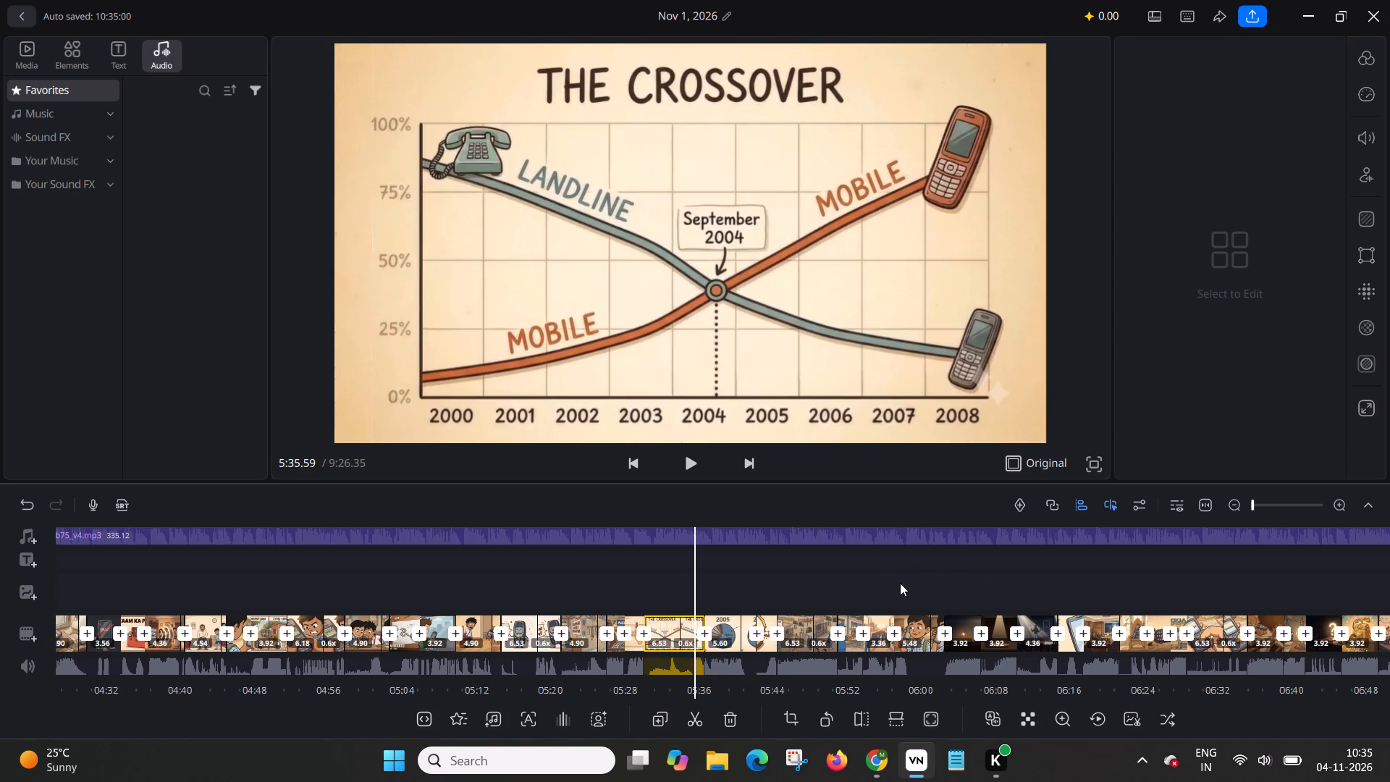
left_click_drag(900, 583, 935, 592)
left_click_drag(744, 585, 846, 584)
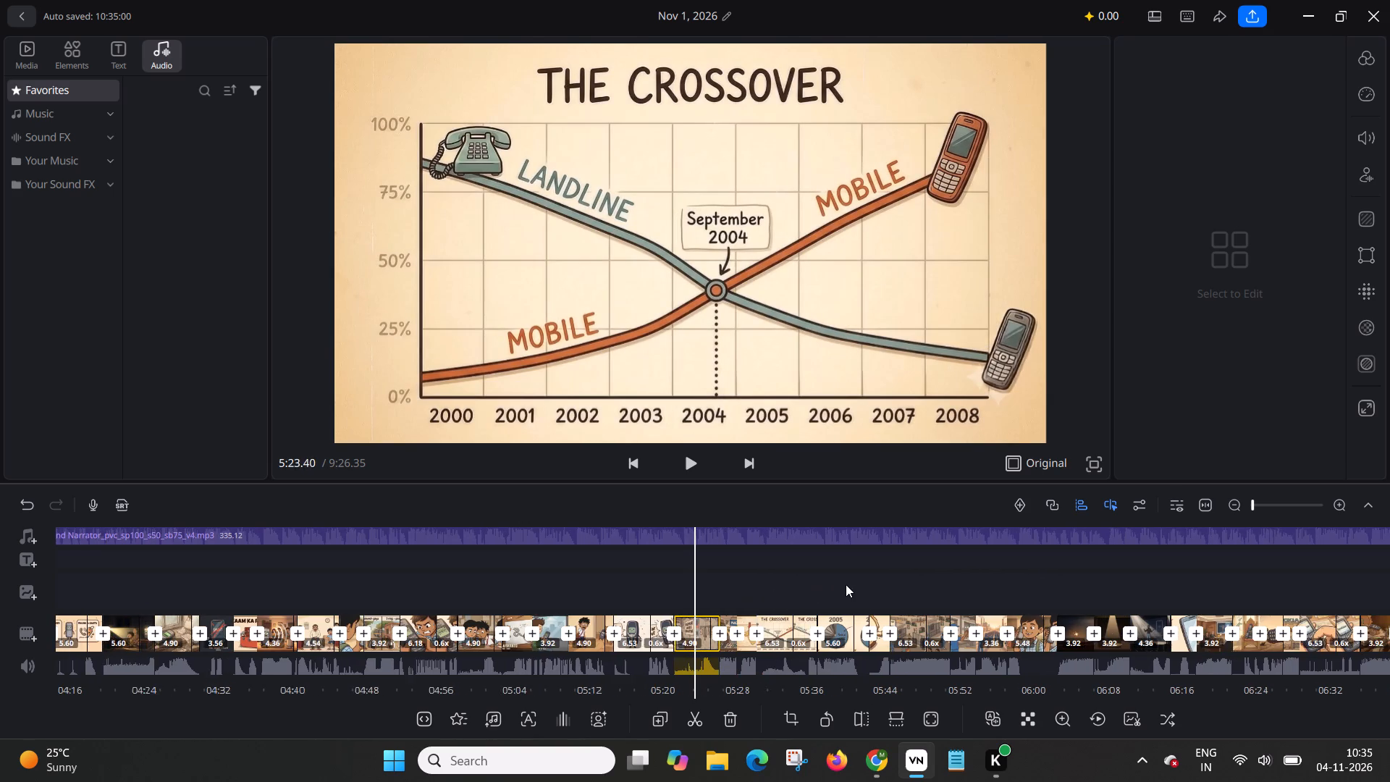
left_click_drag(846, 584, 880, 587)
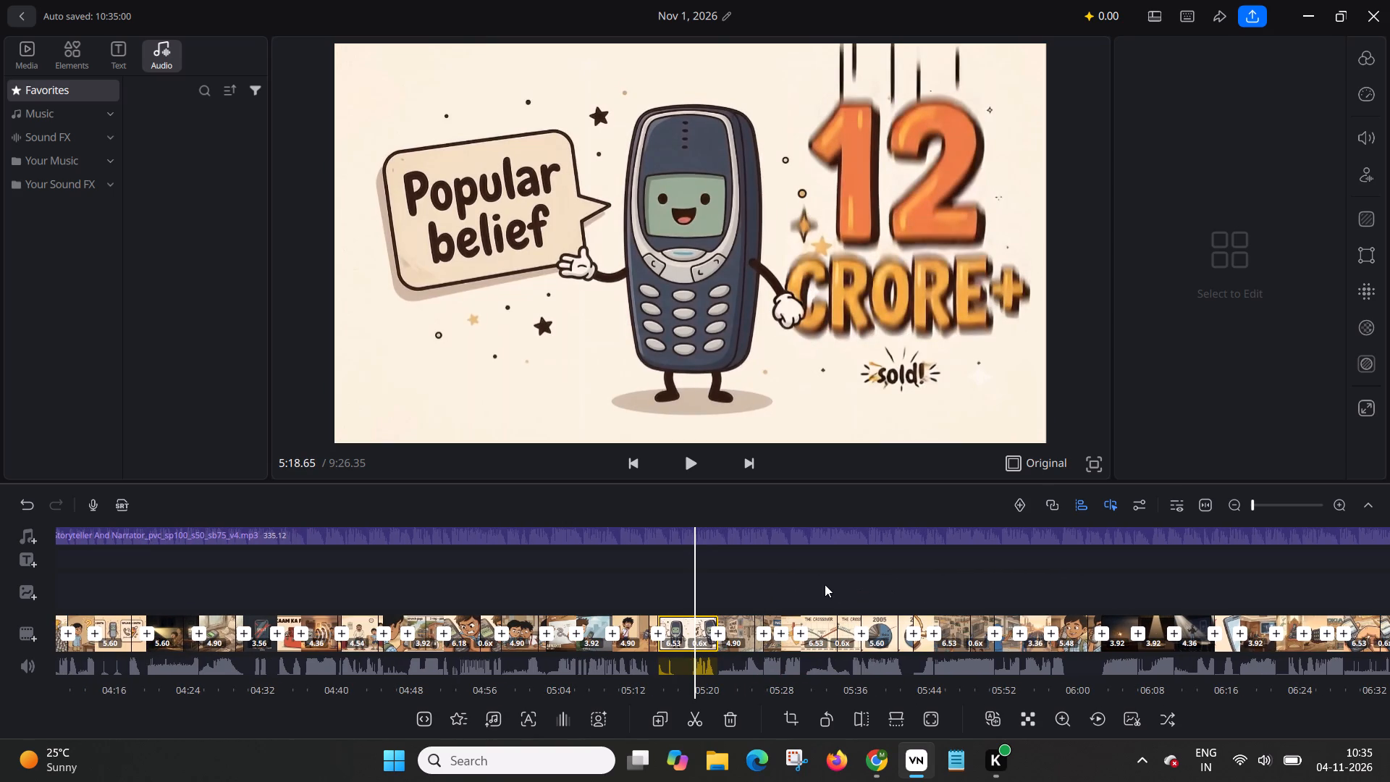
left_click_drag(800, 581, 953, 577)
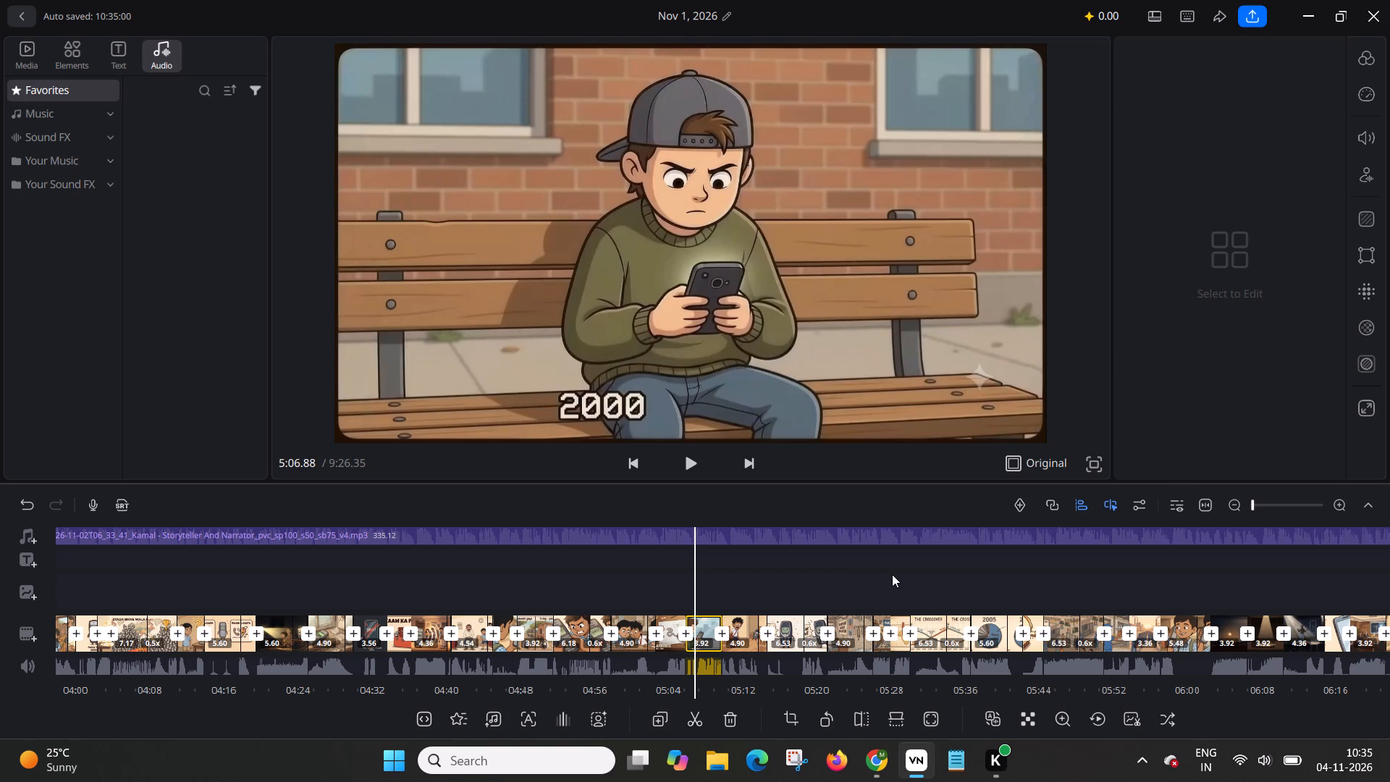
left_click_drag(838, 592, 911, 600)
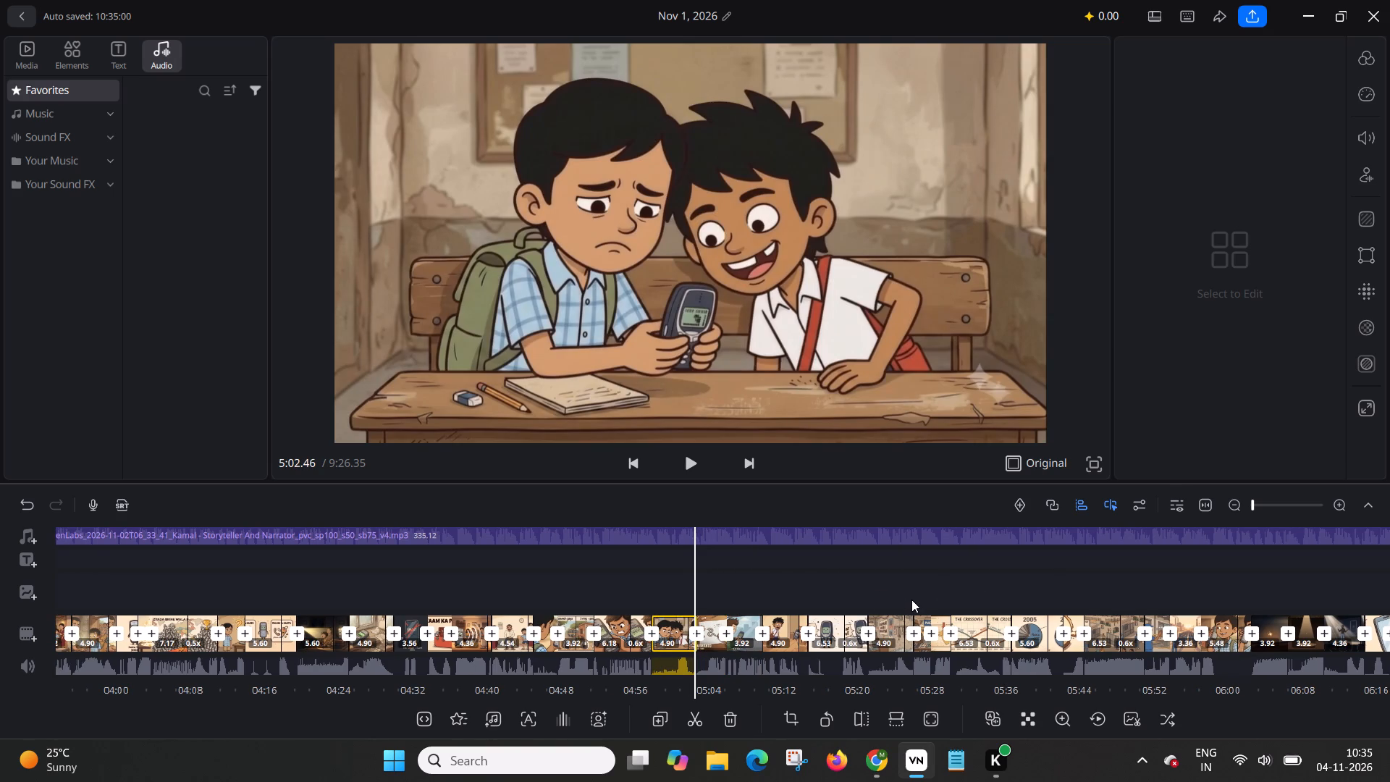
left_click_drag(911, 600, 950, 602)
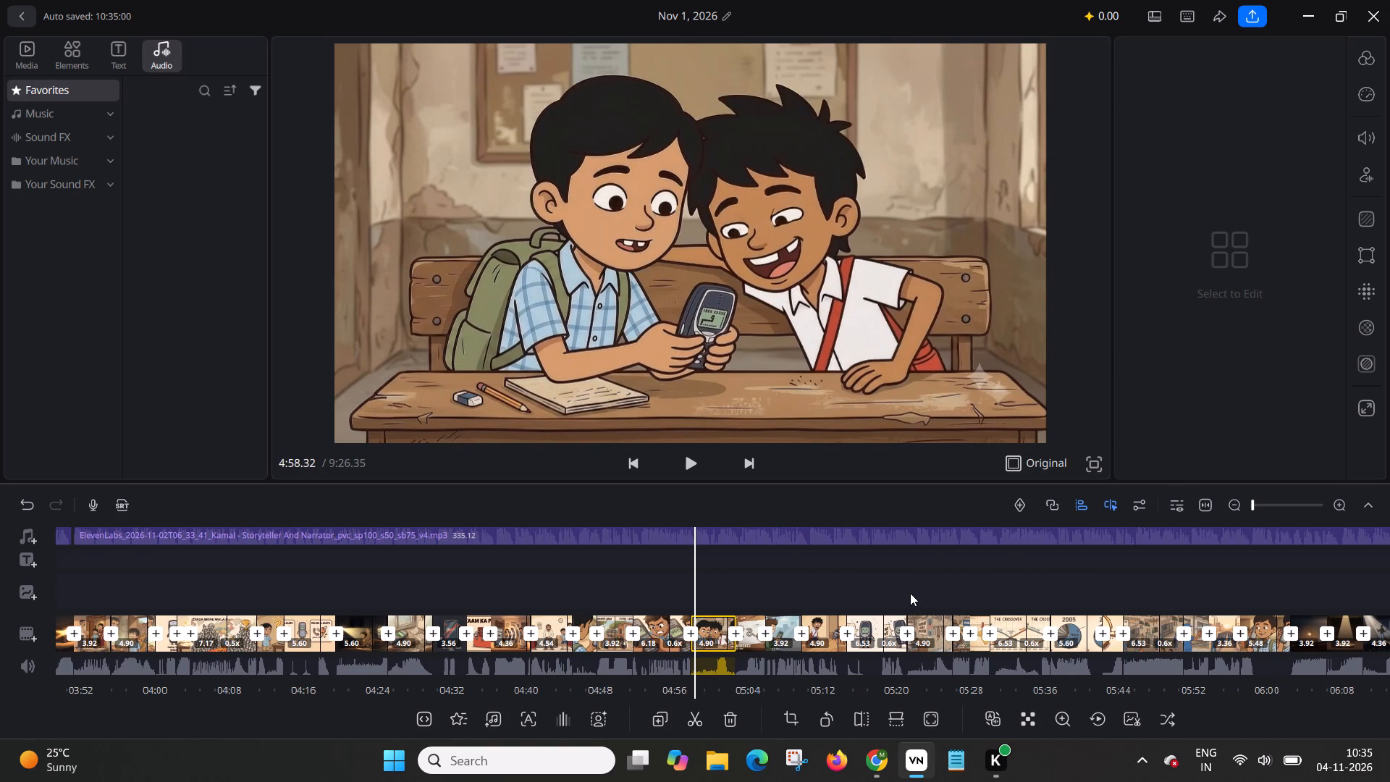
left_click_drag(872, 581, 999, 594)
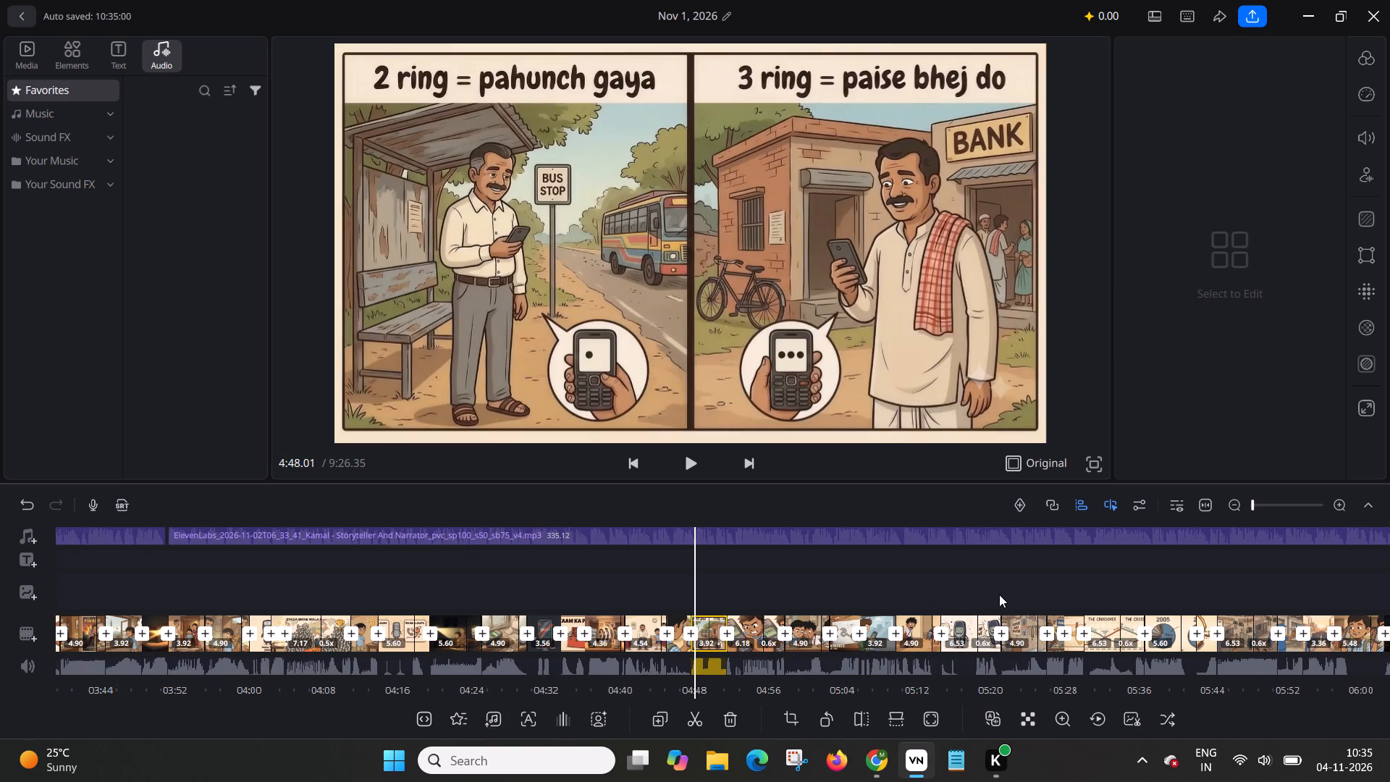
left_click_drag(827, 581, 1054, 600)
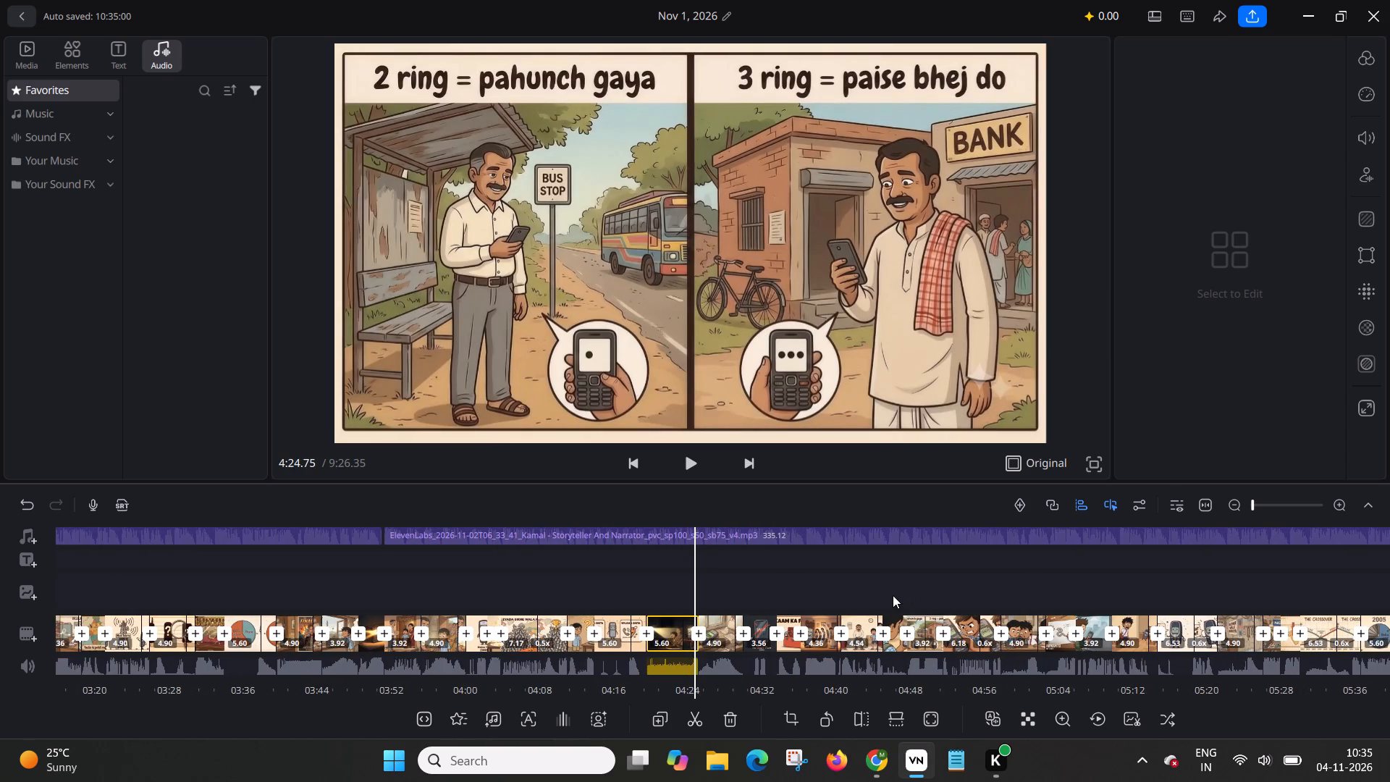
left_click_drag(893, 595, 1140, 572)
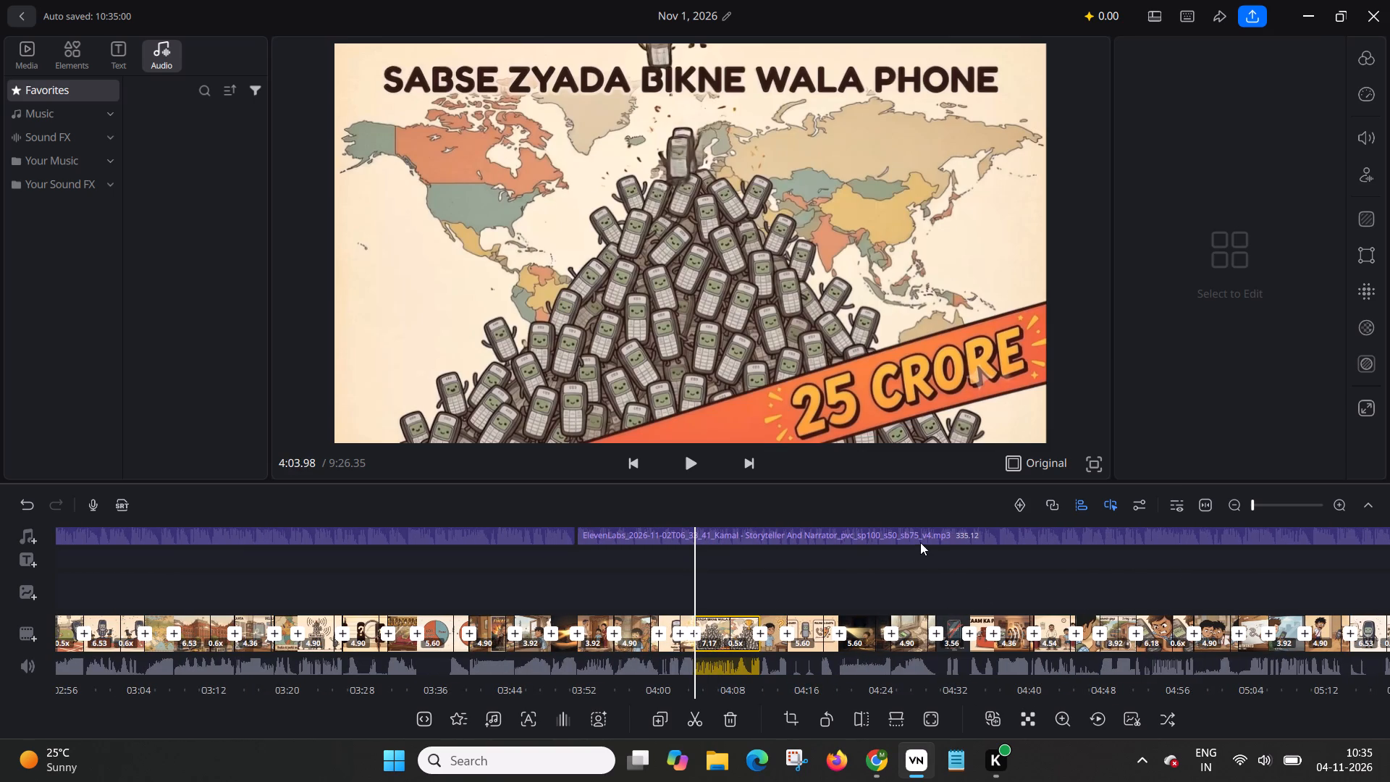
left_click_drag(850, 555, 1091, 534)
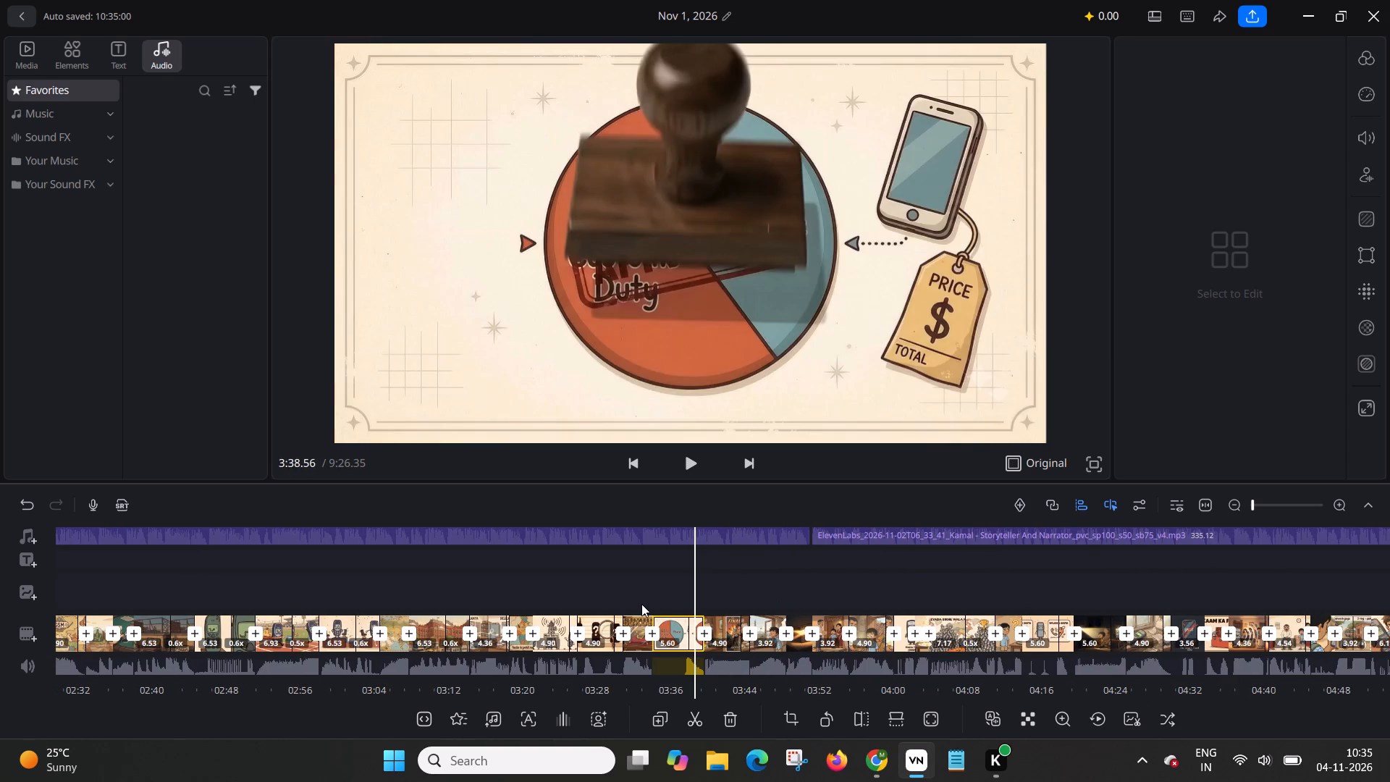
left_click_drag(641, 604, 956, 577)
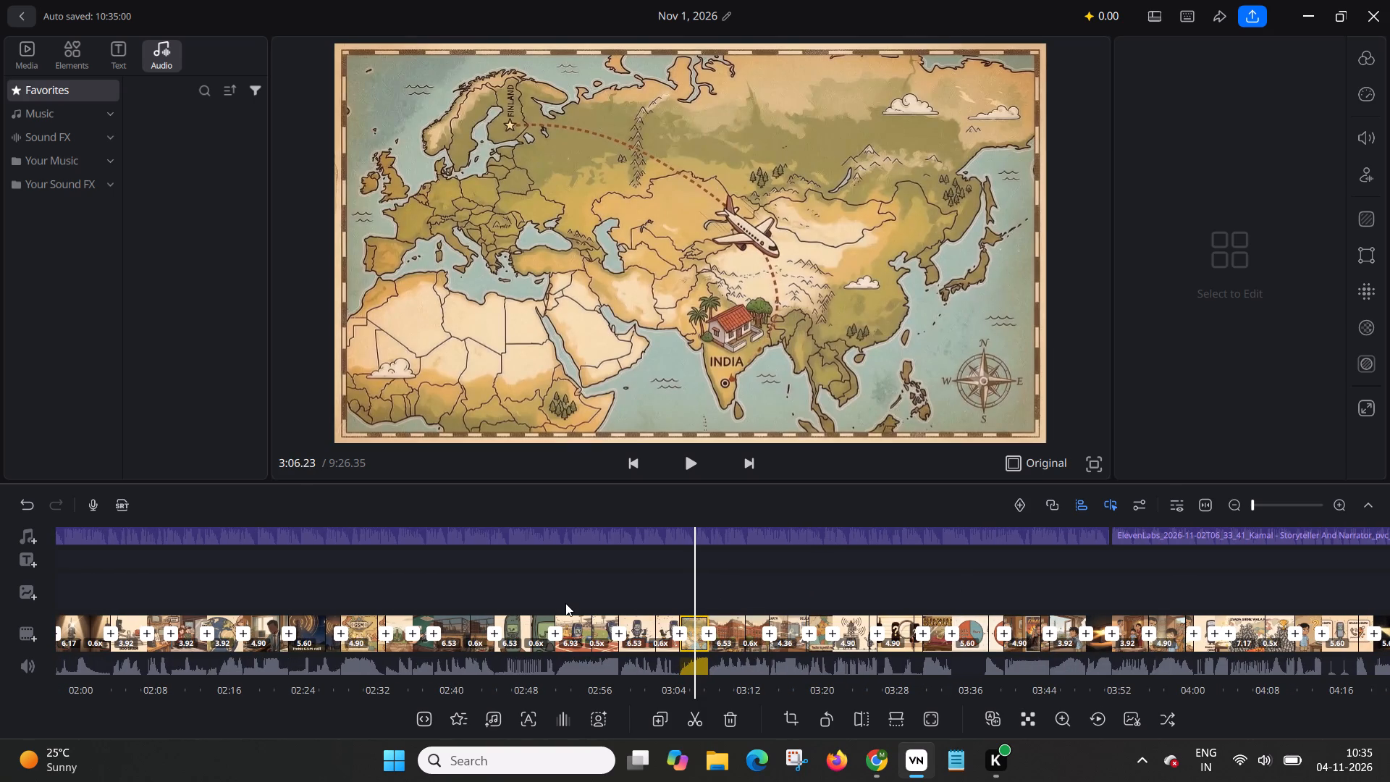
left_click_drag(565, 603, 875, 594)
left_click_drag(637, 597, 997, 576)
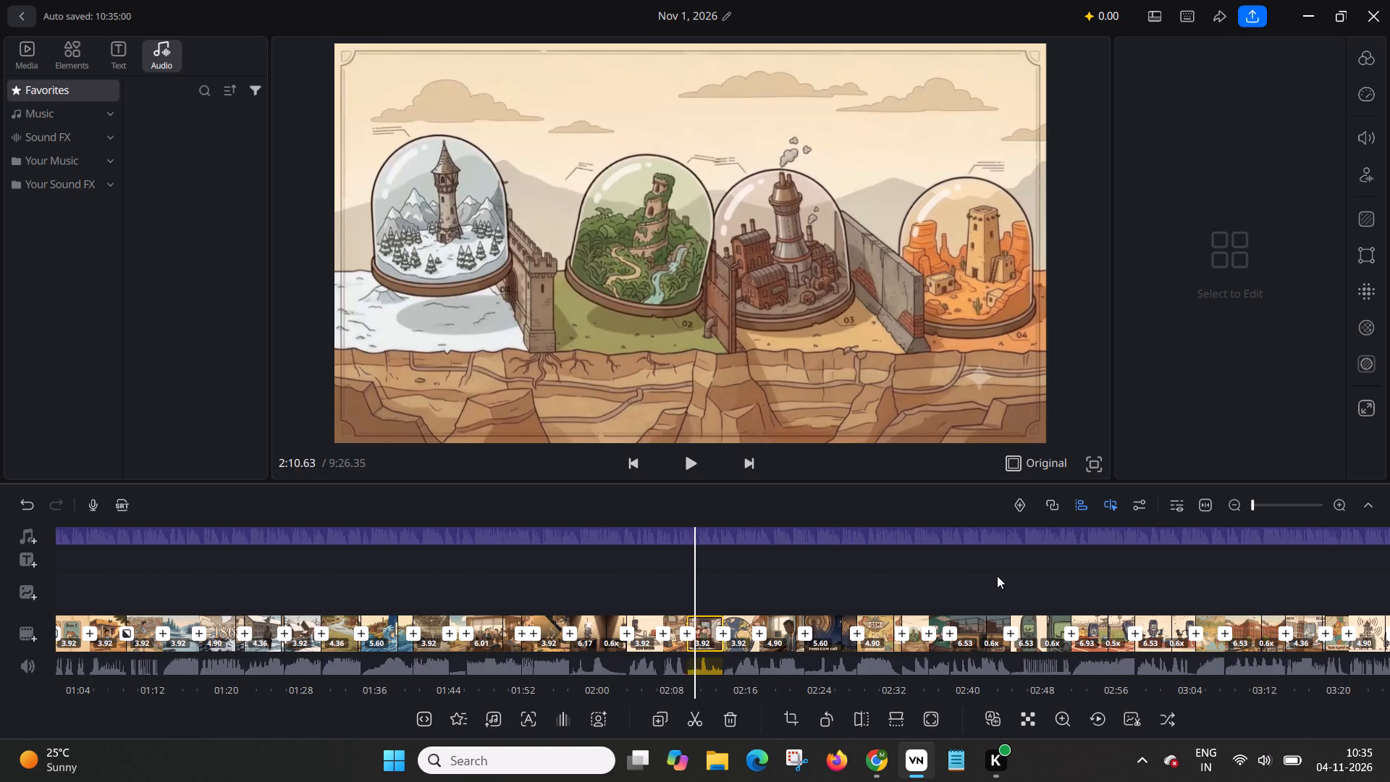
left_click_drag(553, 588, 891, 554)
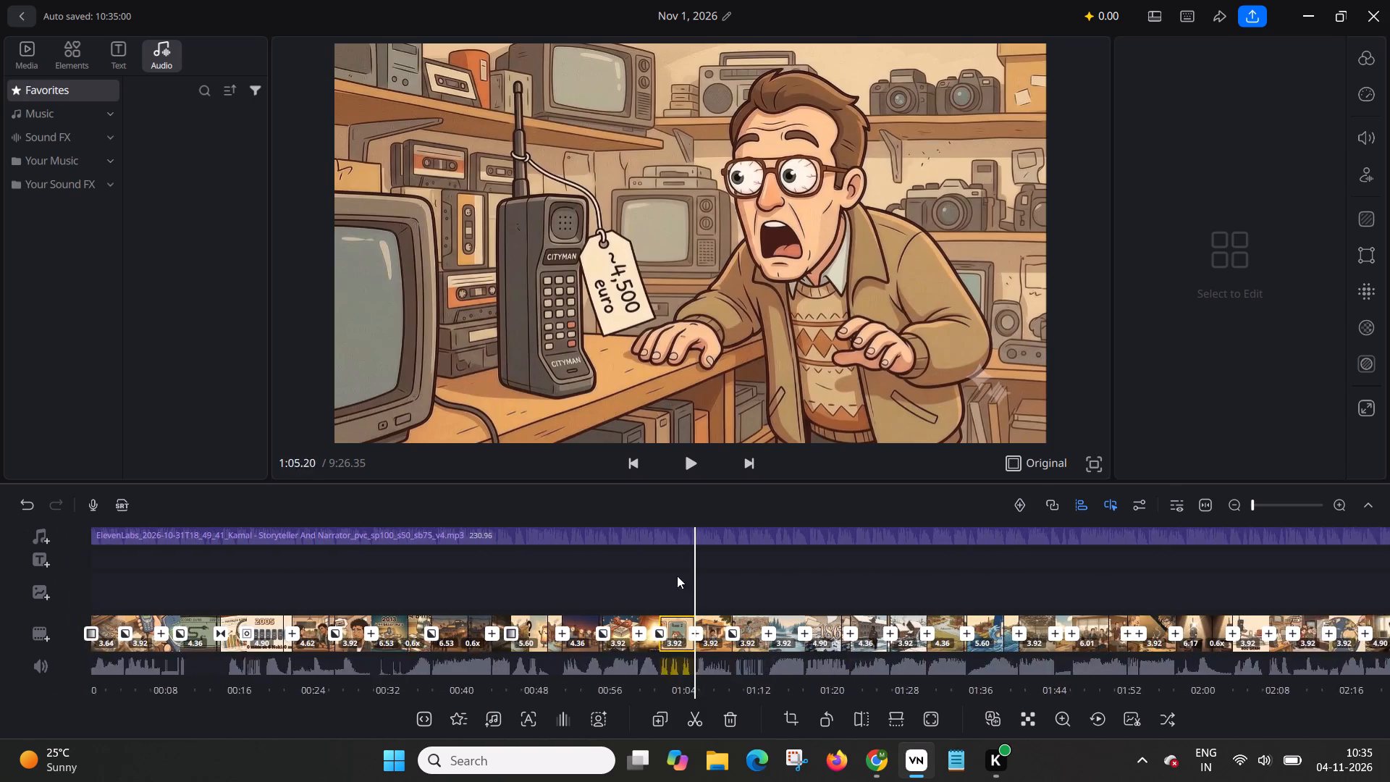
Add a Zoom 1 transition with duration 2.8 between the misty river mill clip and the 1865 calendar clip.
left_click_drag(599, 573, 426, 610)
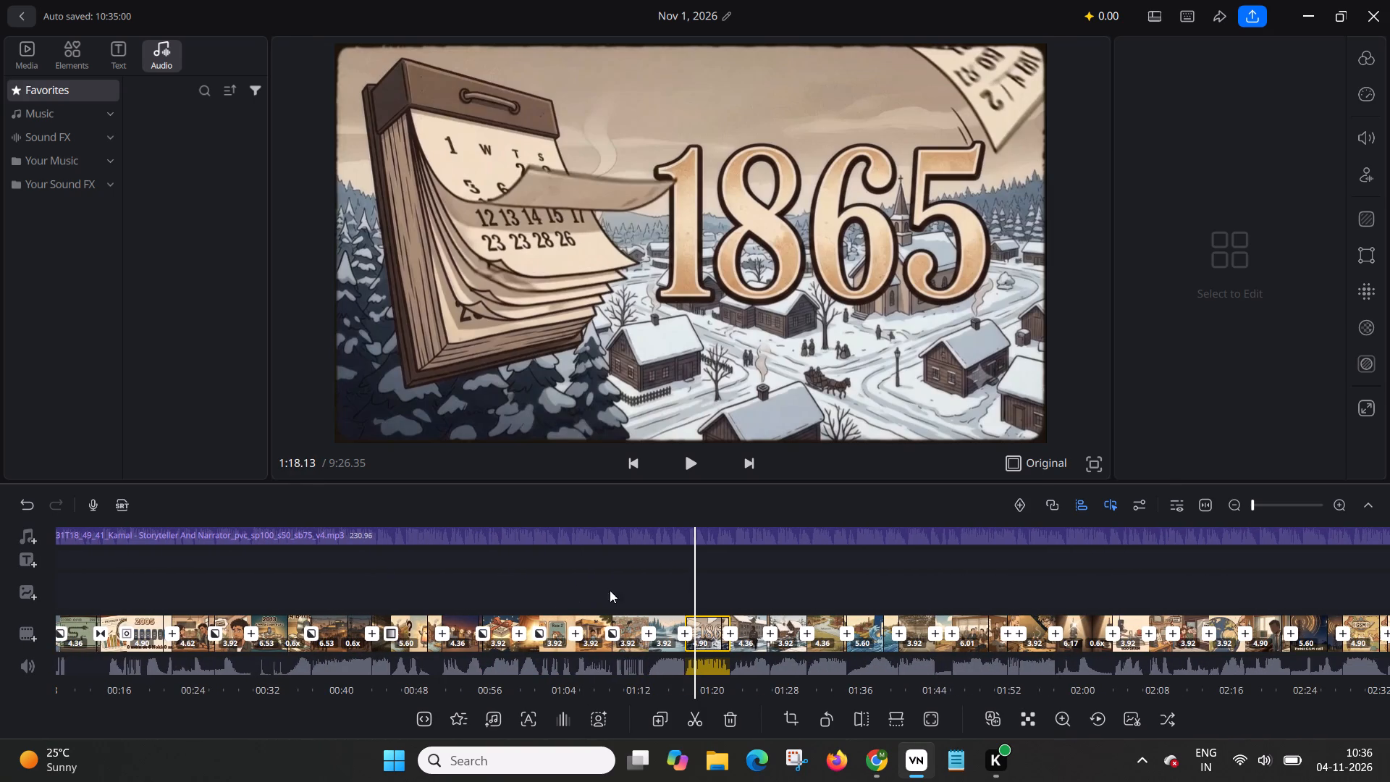
left_click(617, 589)
left_click_drag(628, 580, 589, 580)
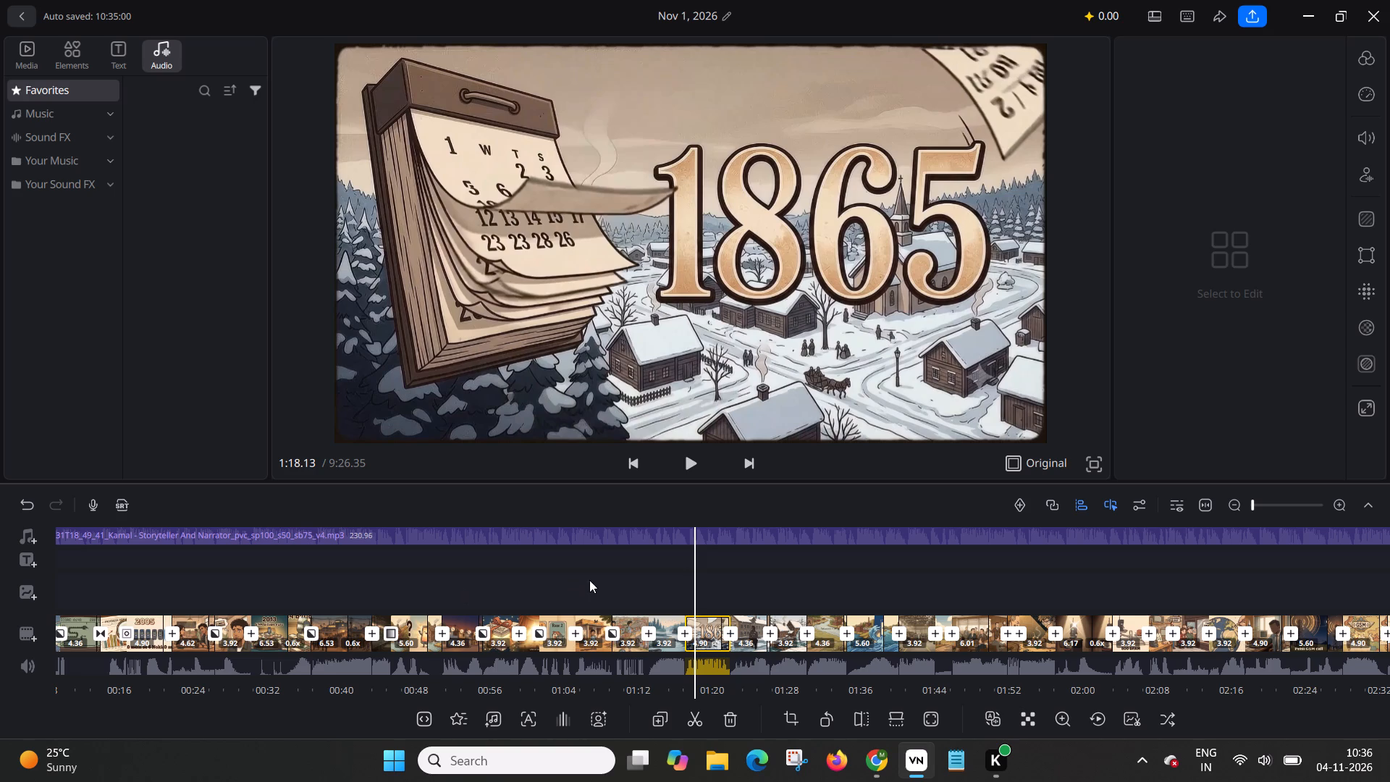
left_click_drag(589, 580, 474, 579)
left_click_drag(610, 577, 526, 586)
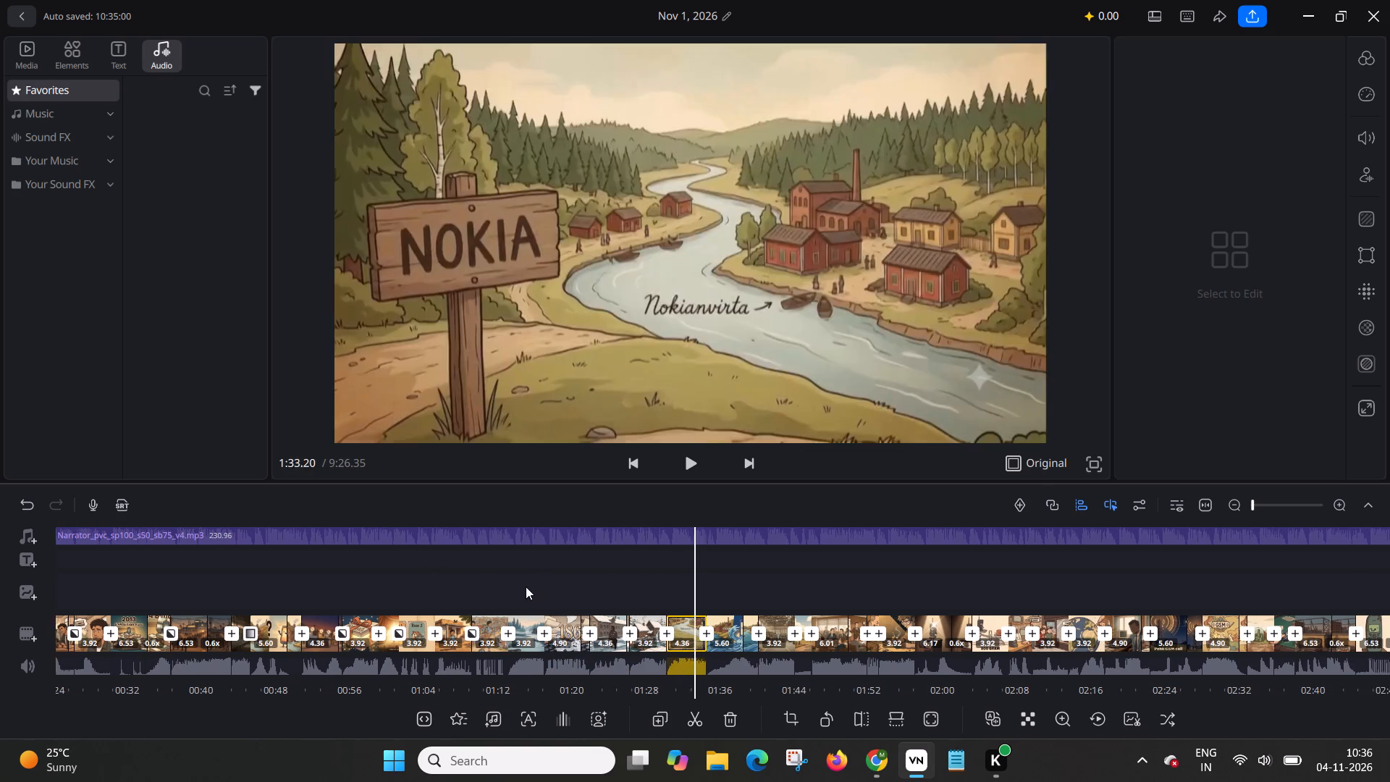
left_click_drag(526, 586, 484, 585)
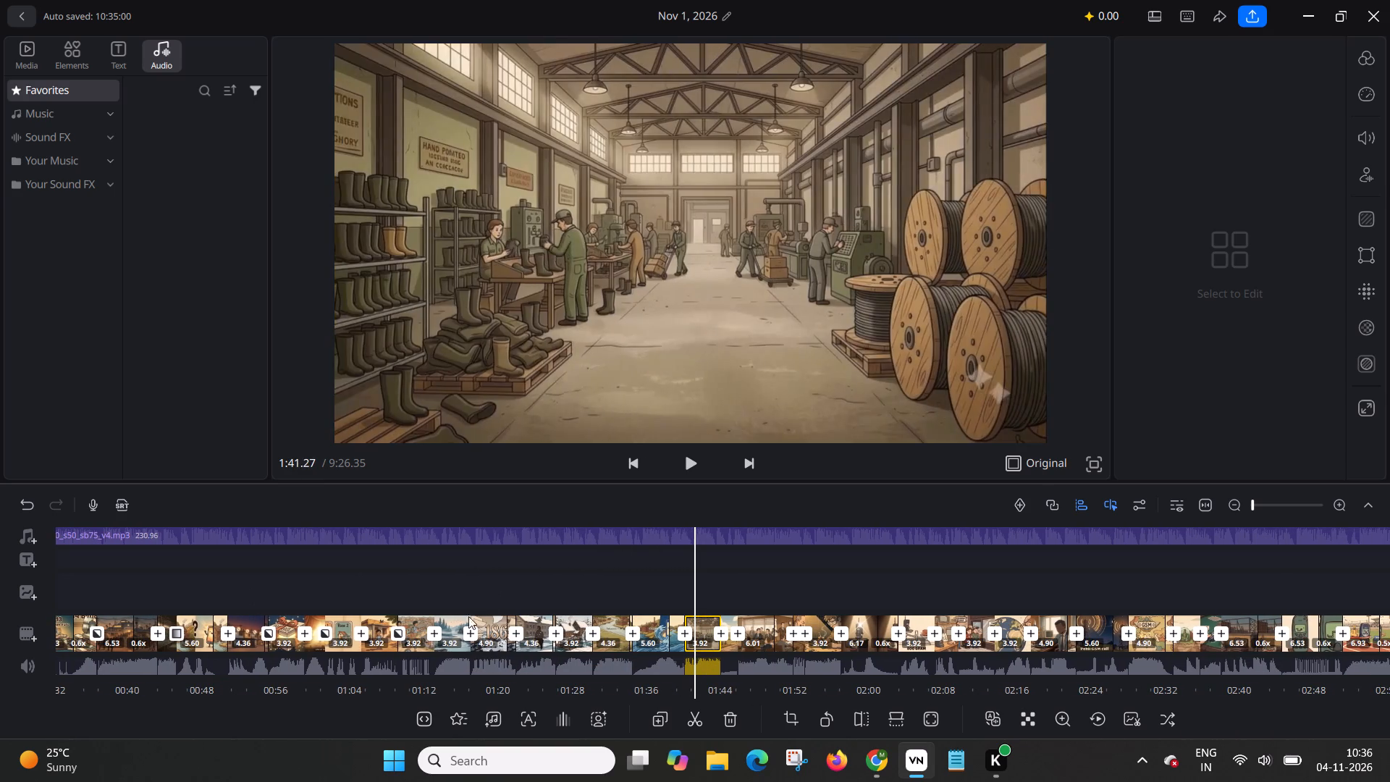
left_click(469, 632)
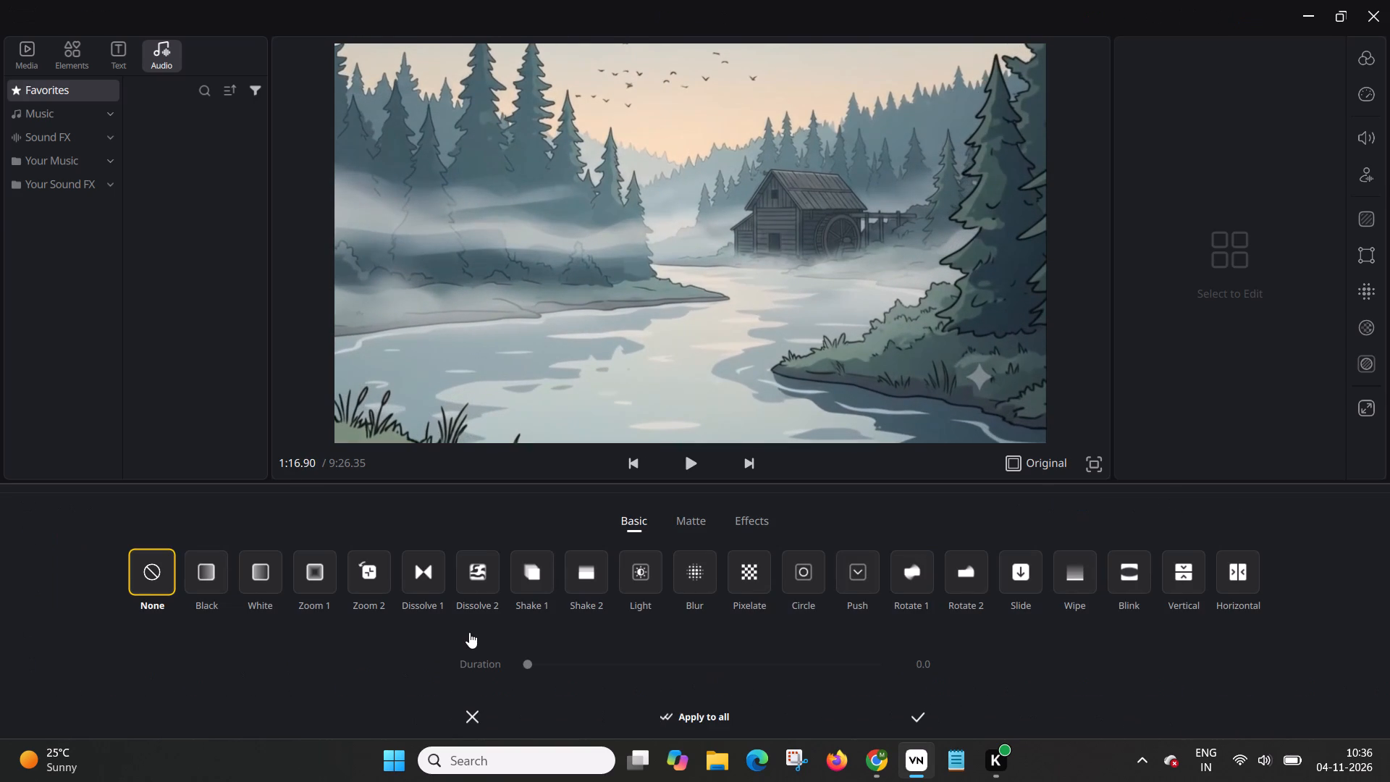
left_click(311, 573)
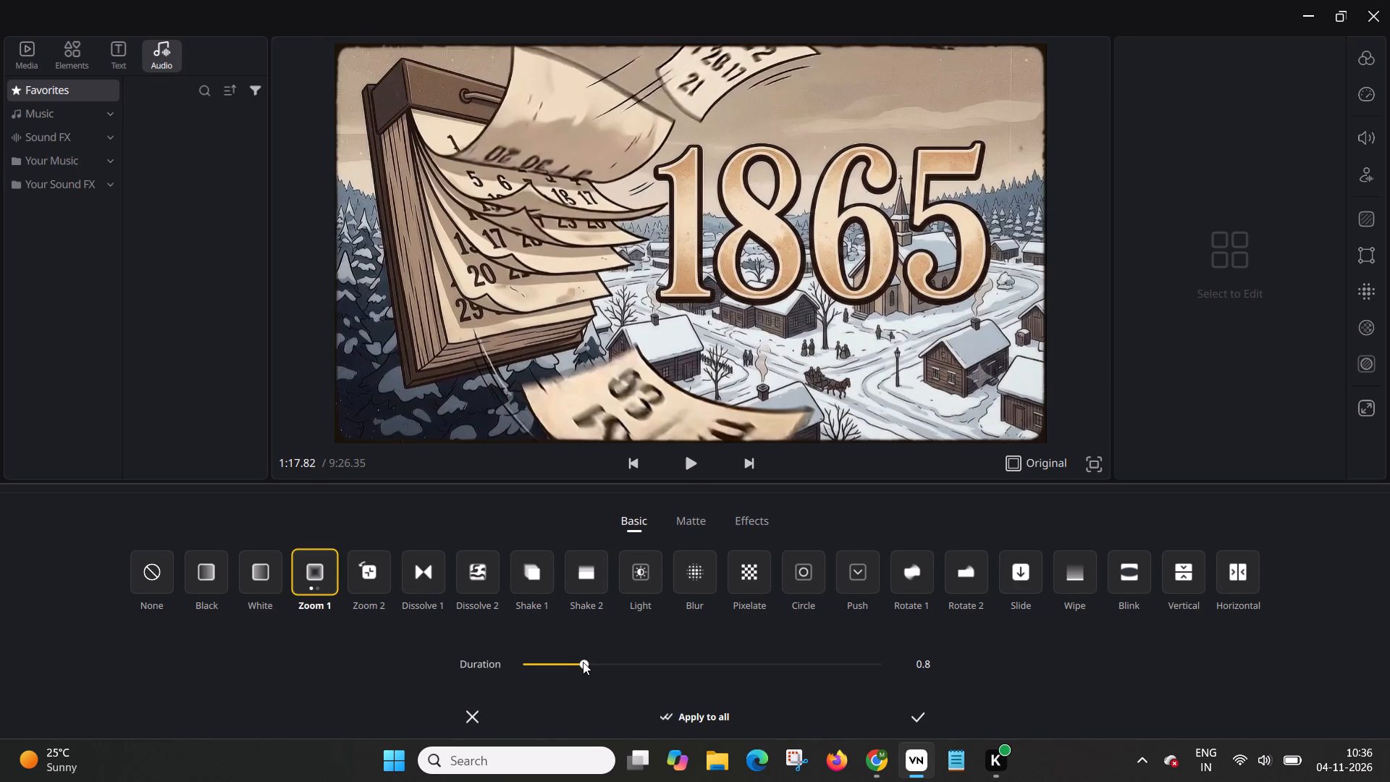
left_click_drag(583, 662, 772, 670)
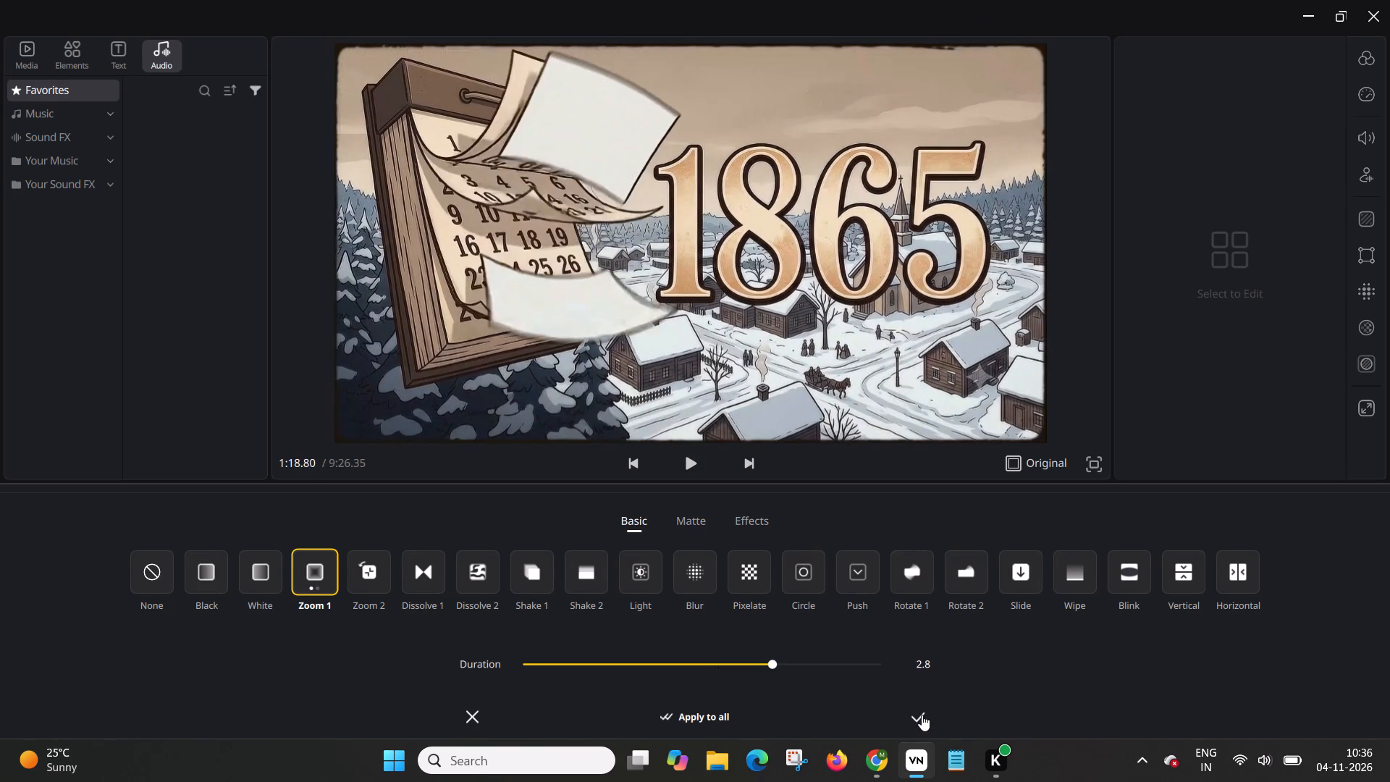
left_click(922, 715)
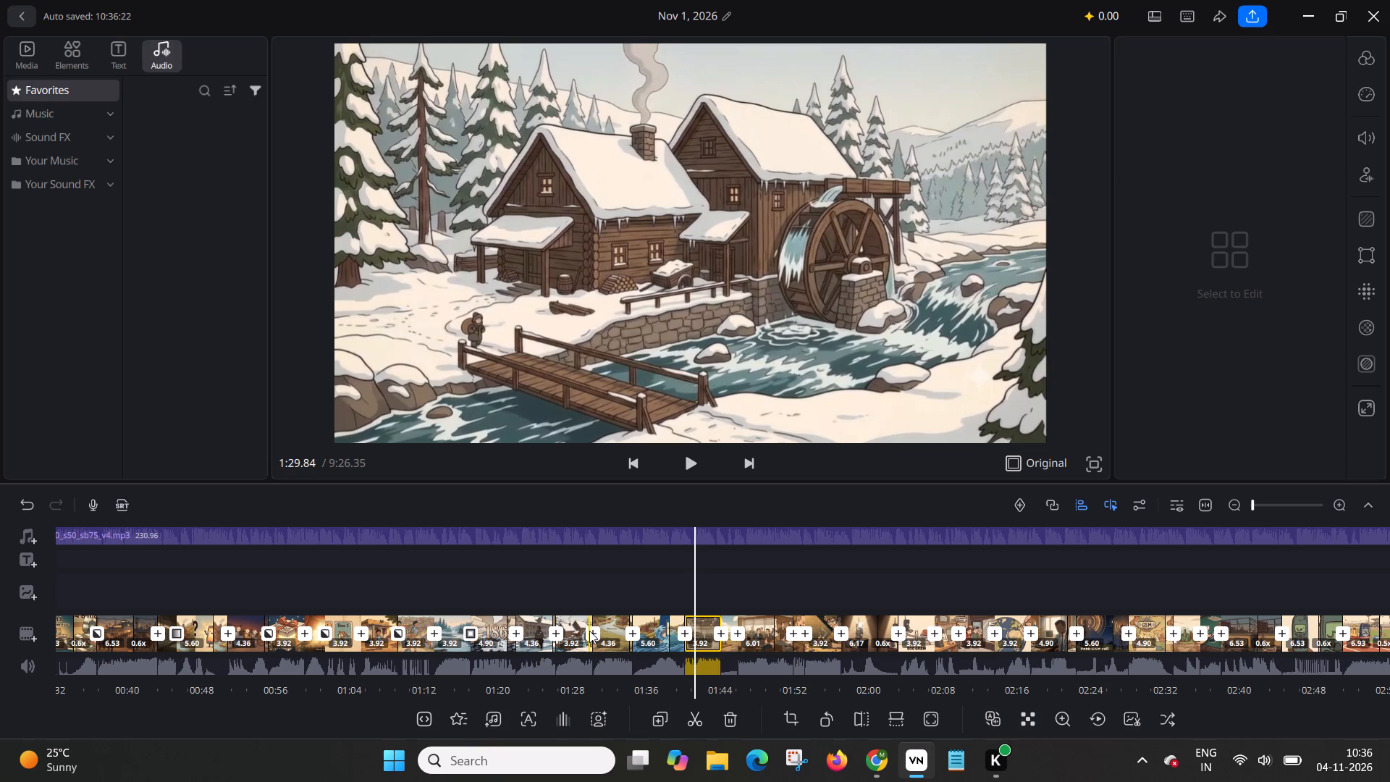
Add a Black transition with duration 1.7 between the snowy watermill clip and the NOKIA signpost river clip.
left_click(589, 631)
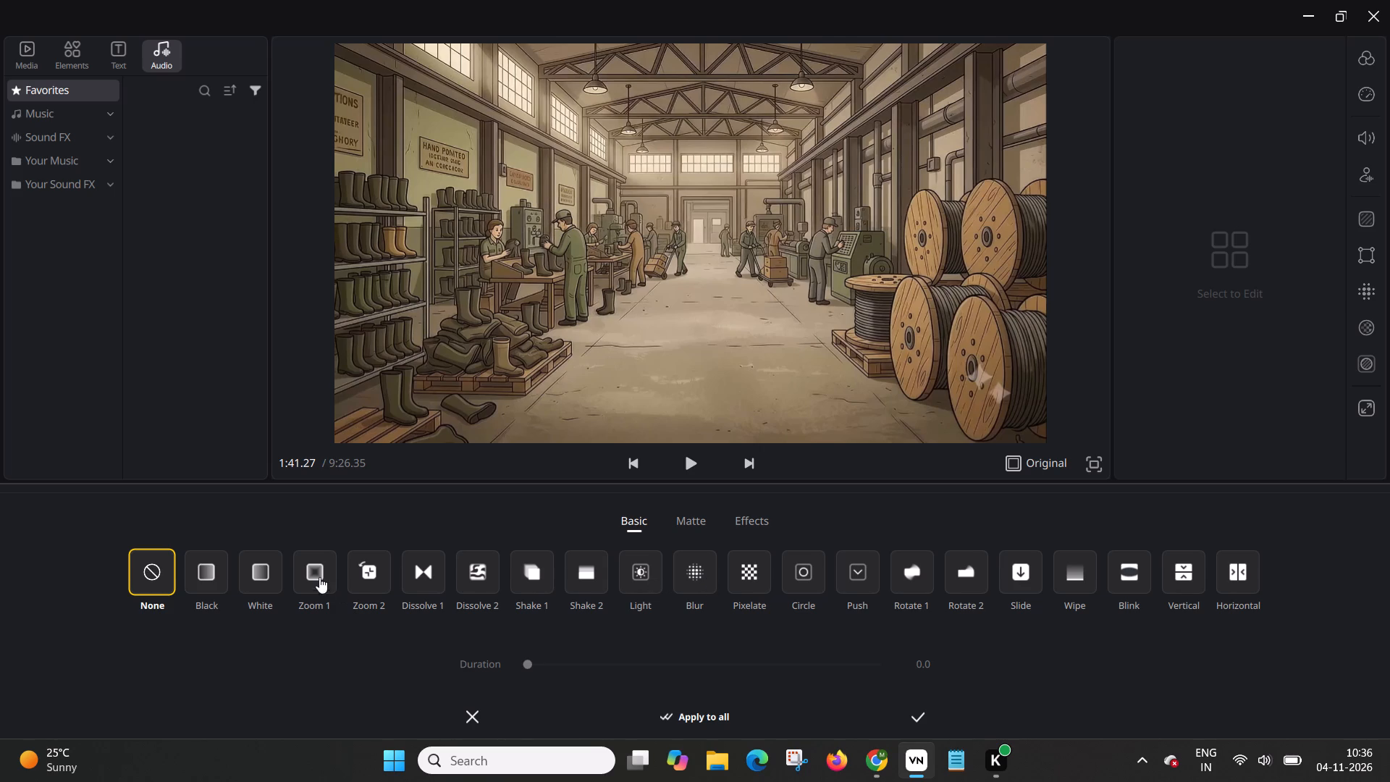
left_click(203, 573)
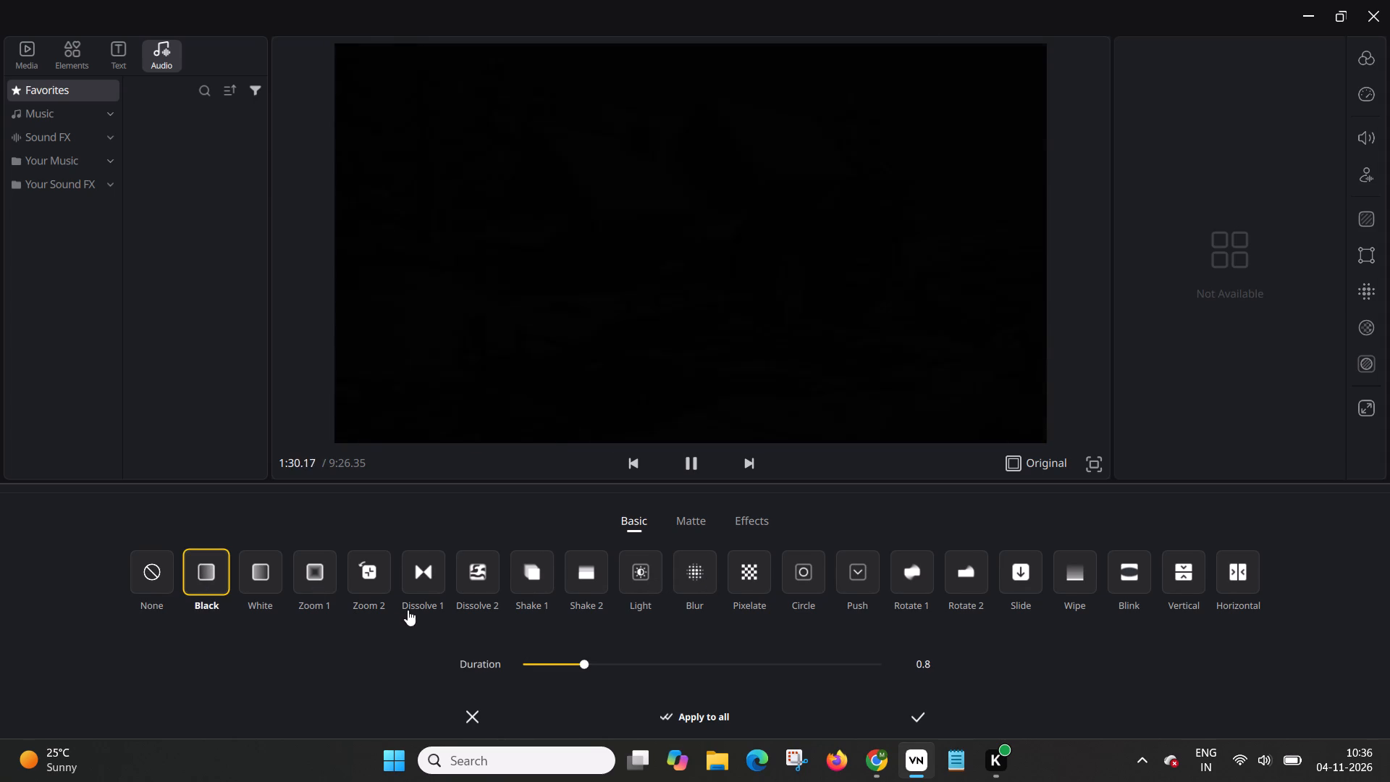
left_click_drag(586, 668, 666, 675)
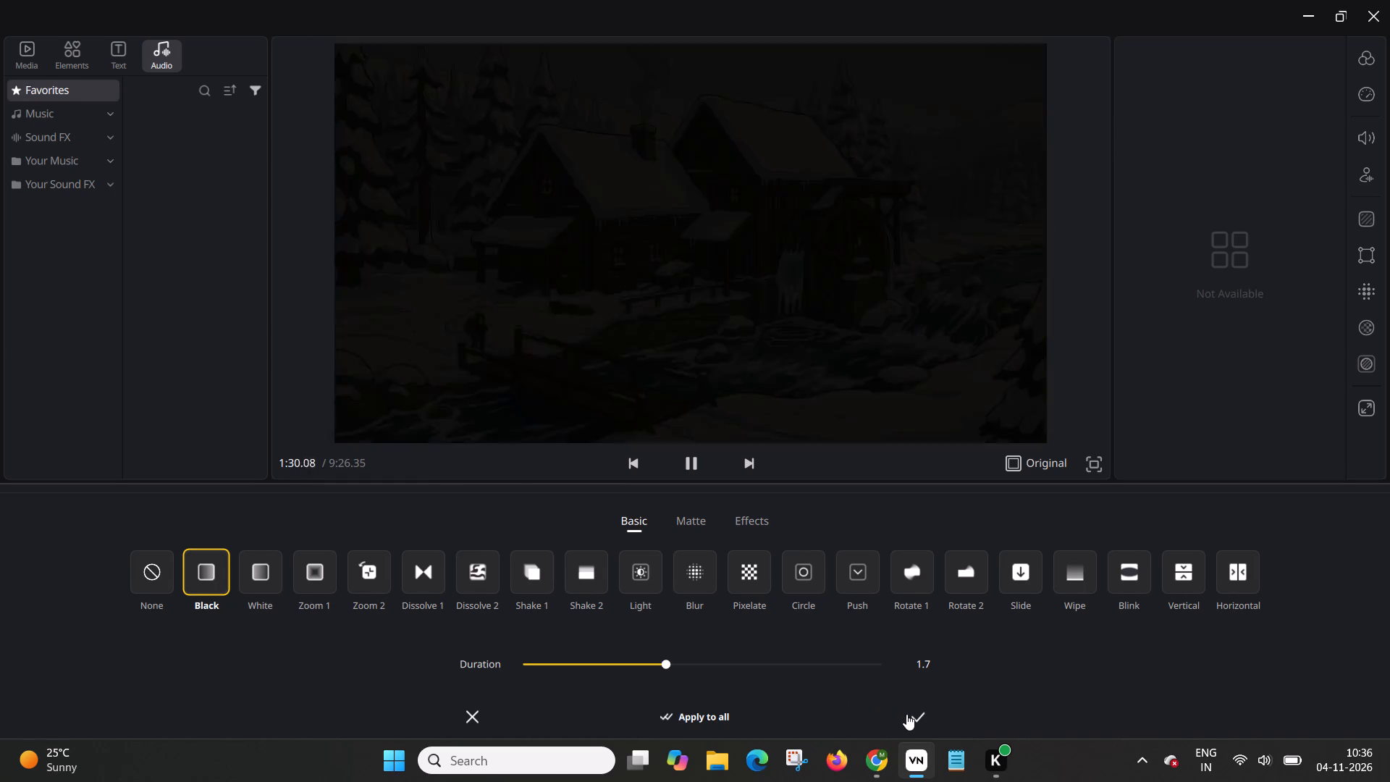
left_click(911, 714)
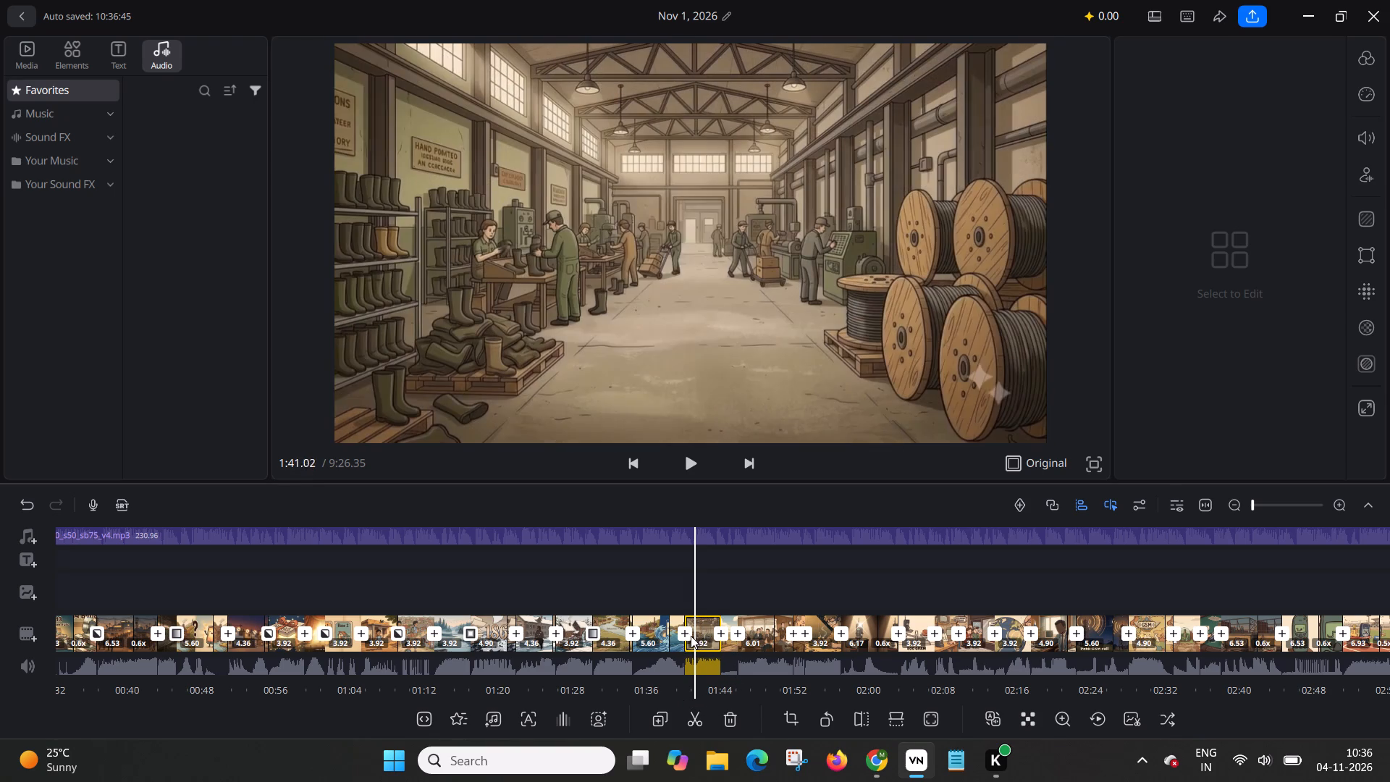
Add a Dissolve 2 transition with duration 1.2 at the start of the boots-and-cable-reels factory clip.
left_click(687, 633)
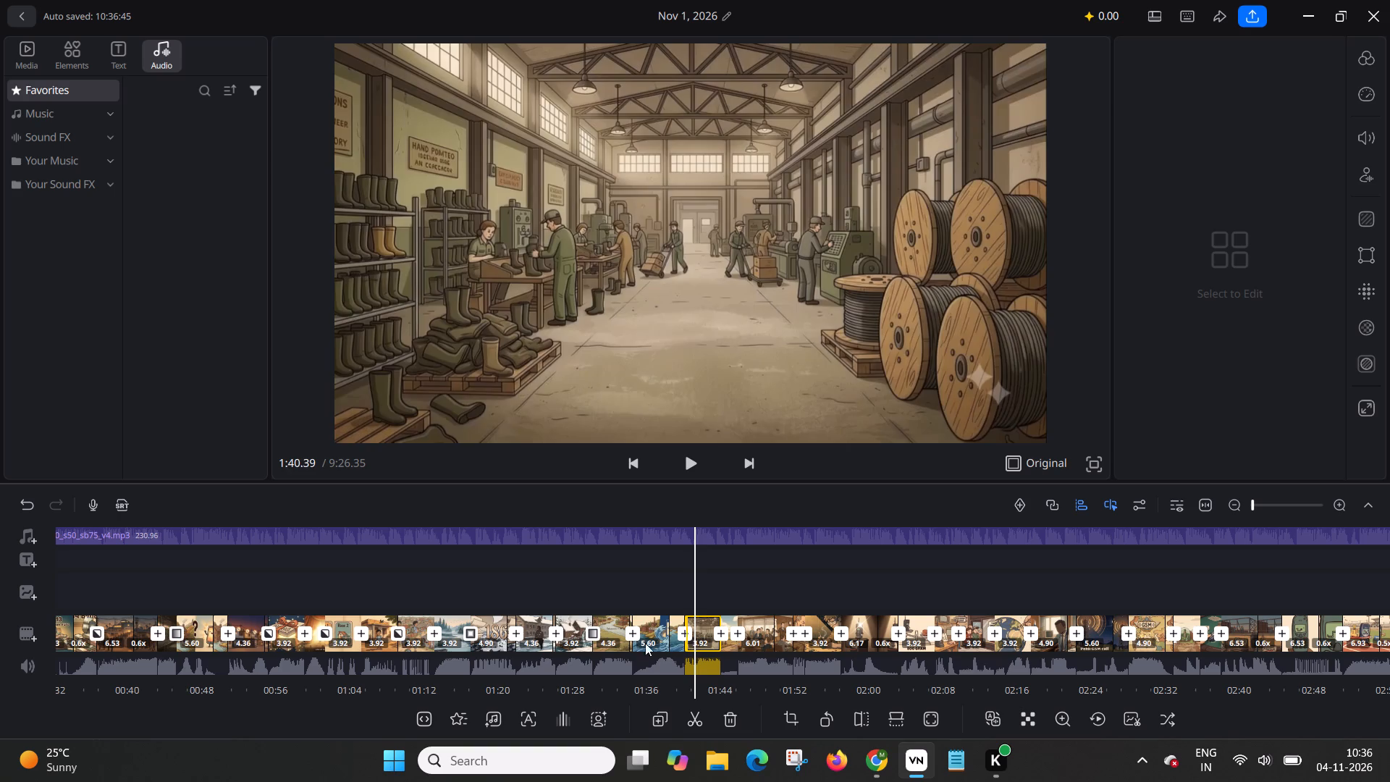
left_click(685, 634)
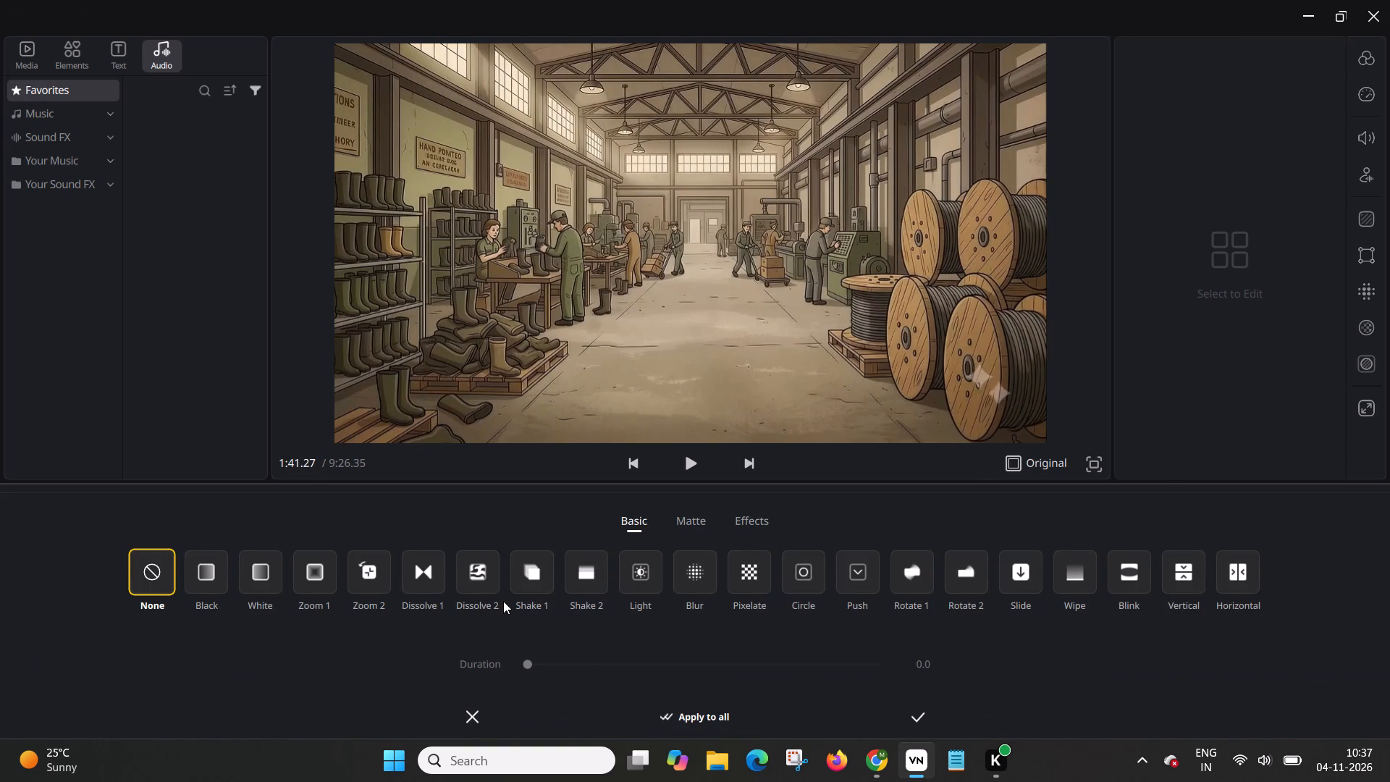
left_click(479, 583)
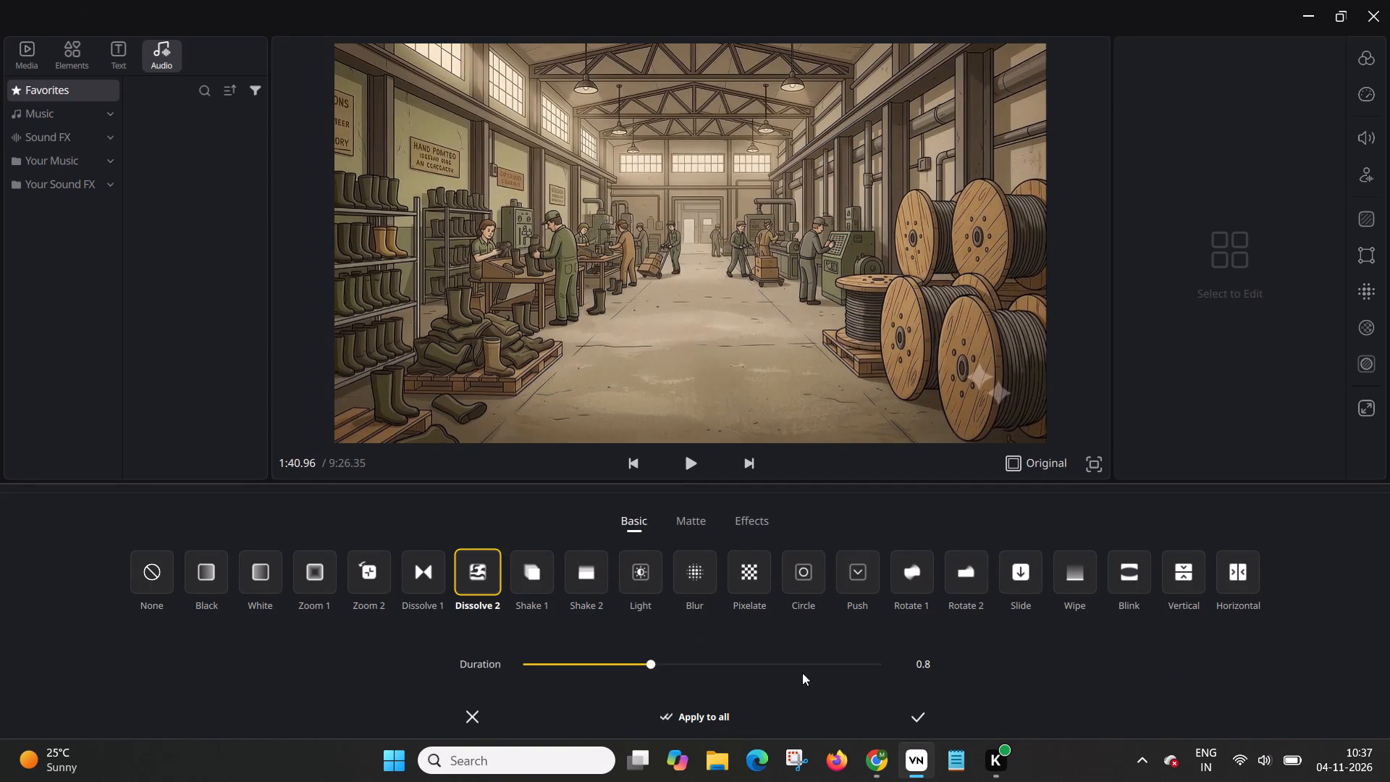
left_click(736, 661)
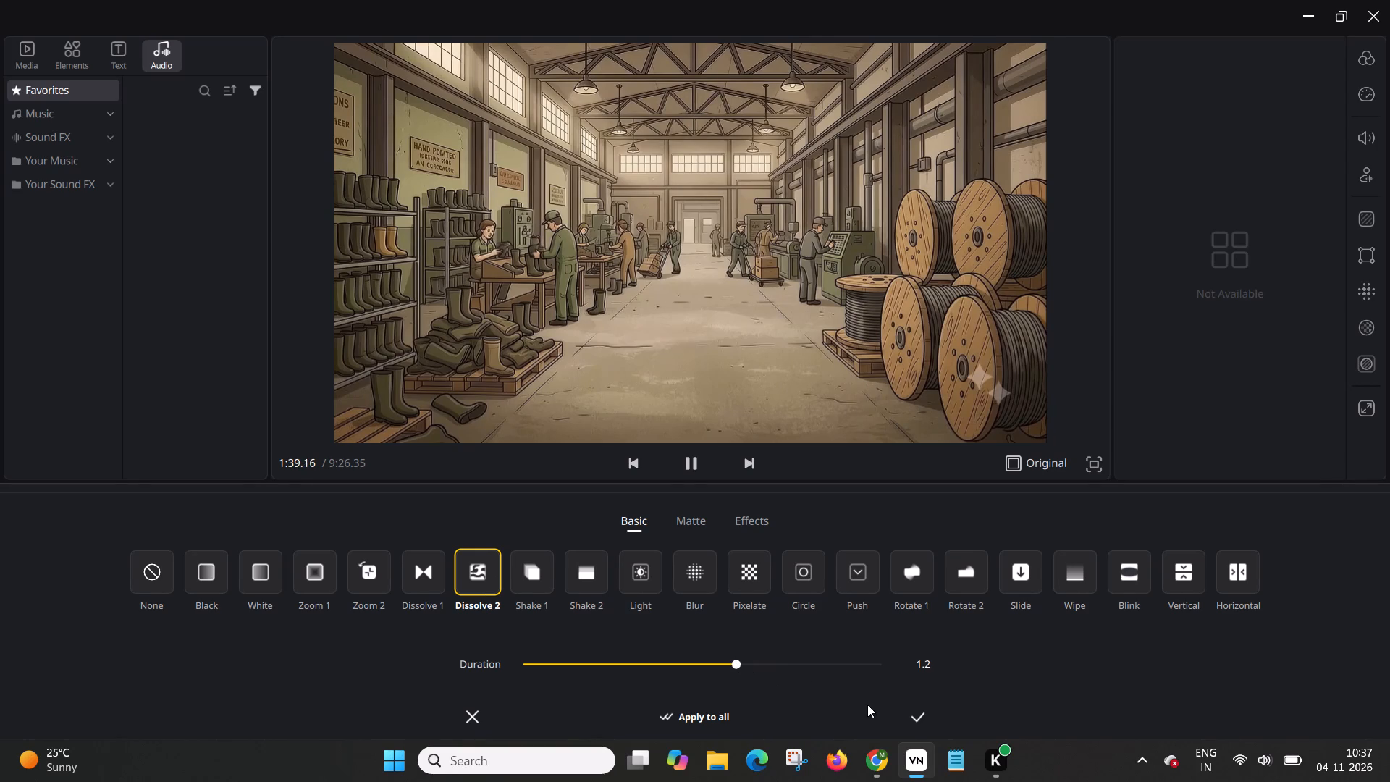
left_click(909, 717)
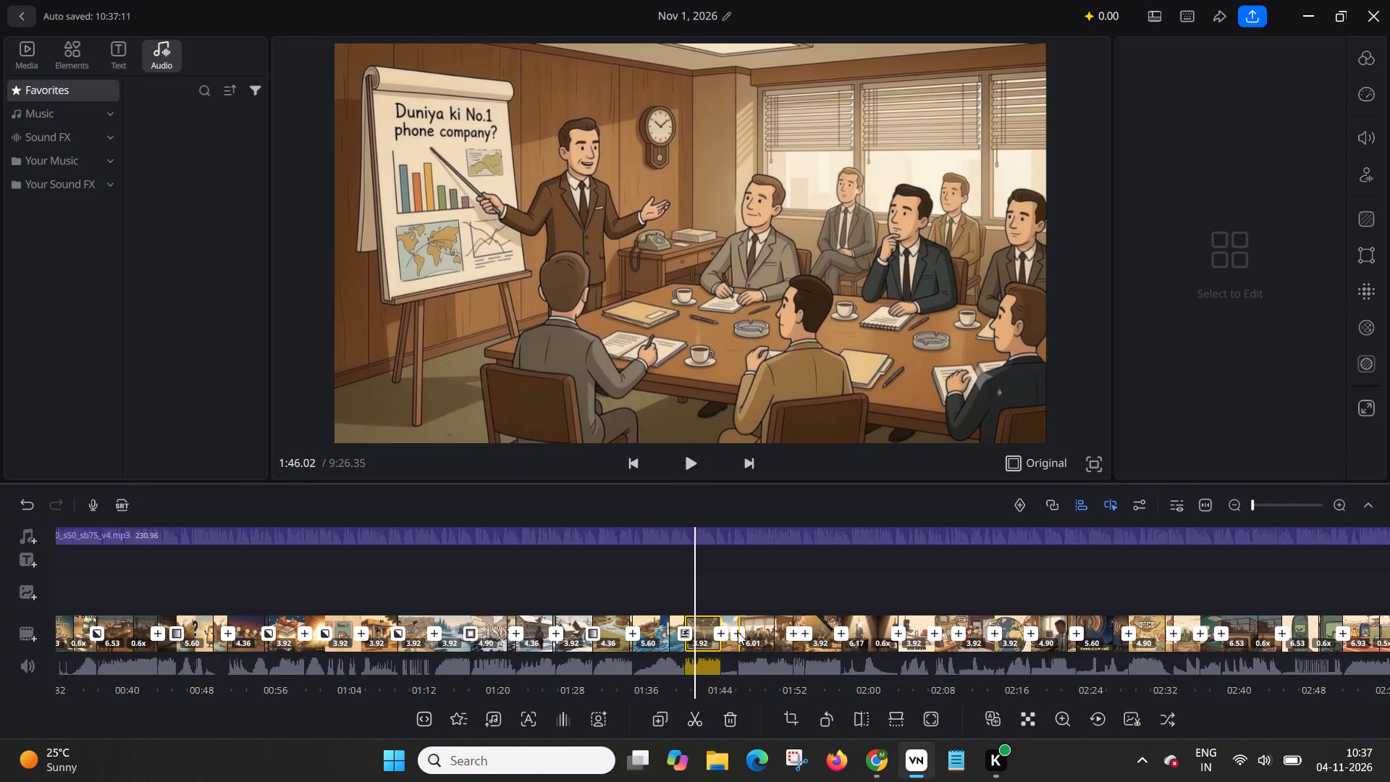
Add a Dissolve 1 transition with duration 0.8 at the start of the "Duniya ki No.1 phone company?" boardroom clip.
left_click(738, 632)
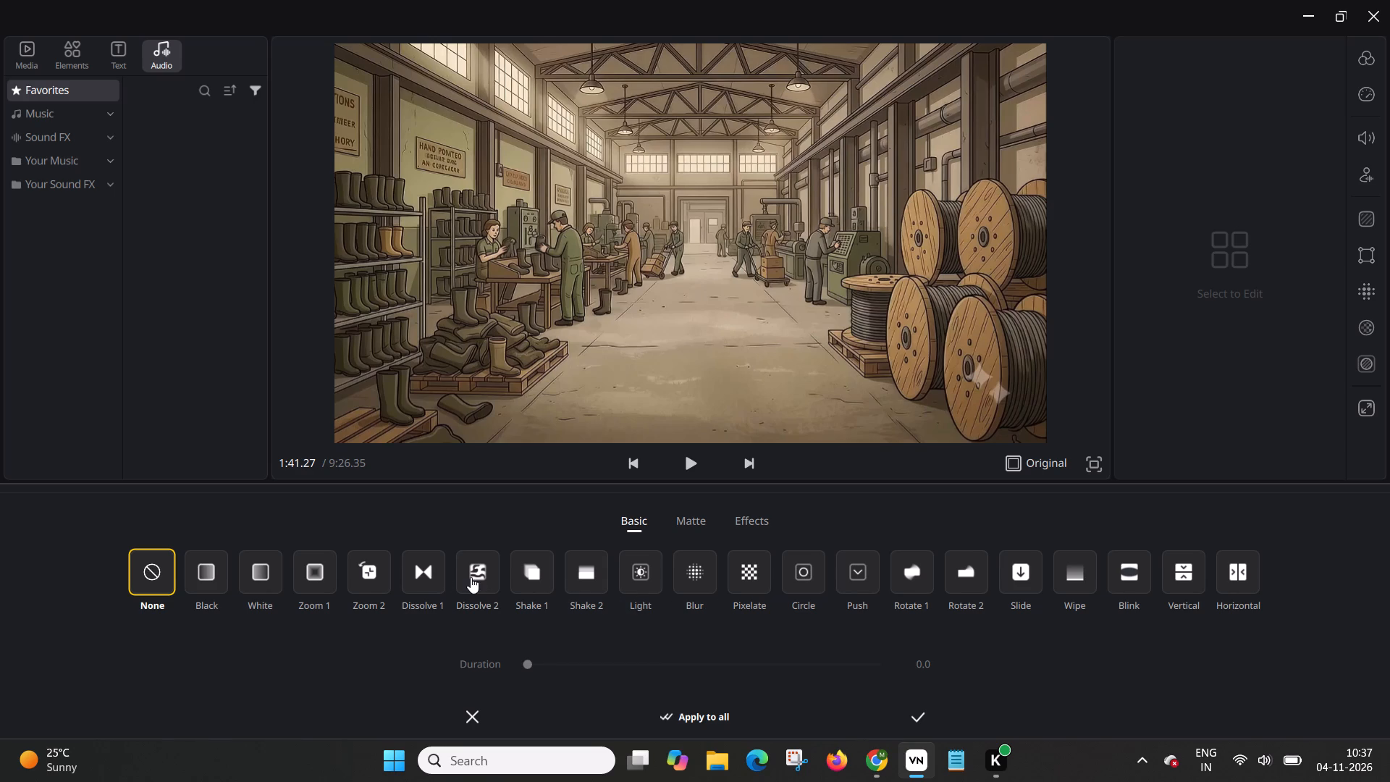
left_click(434, 578)
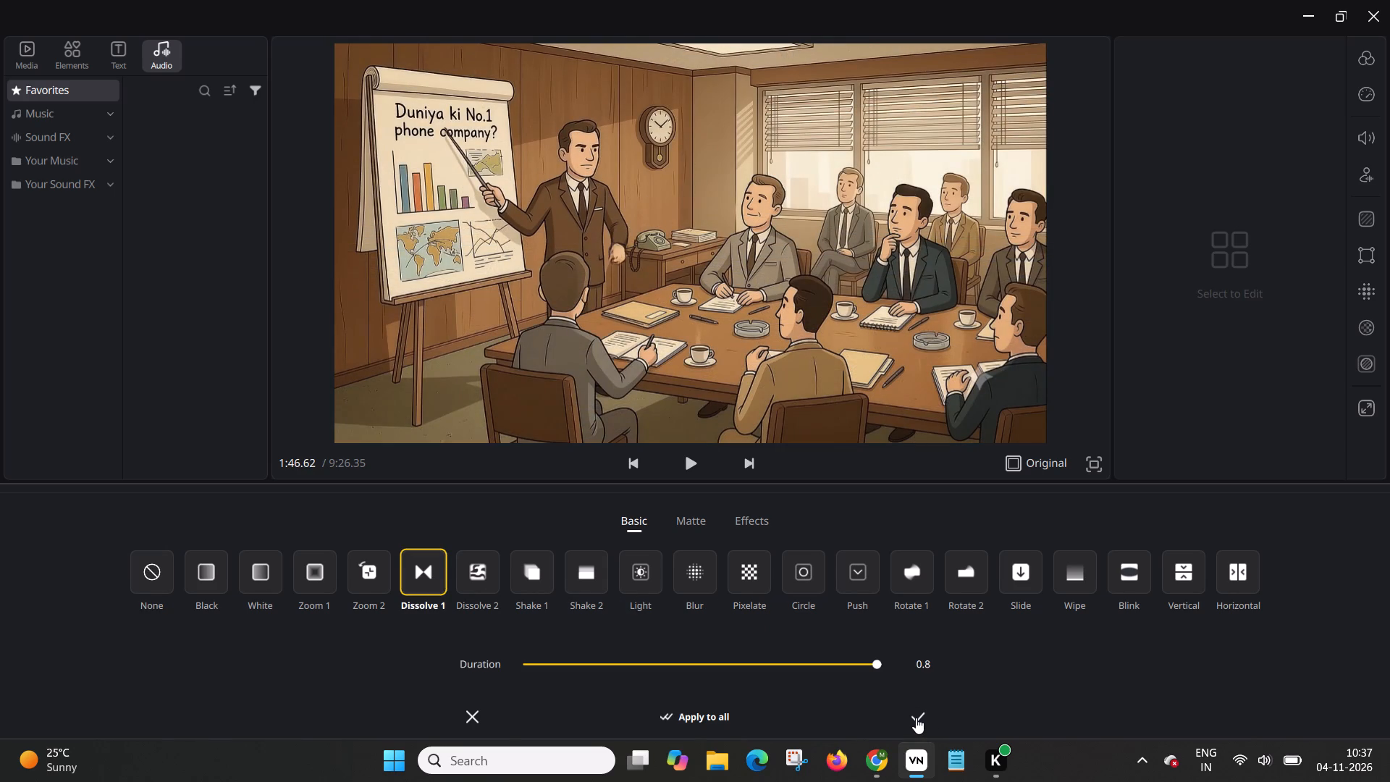
left_click(917, 718)
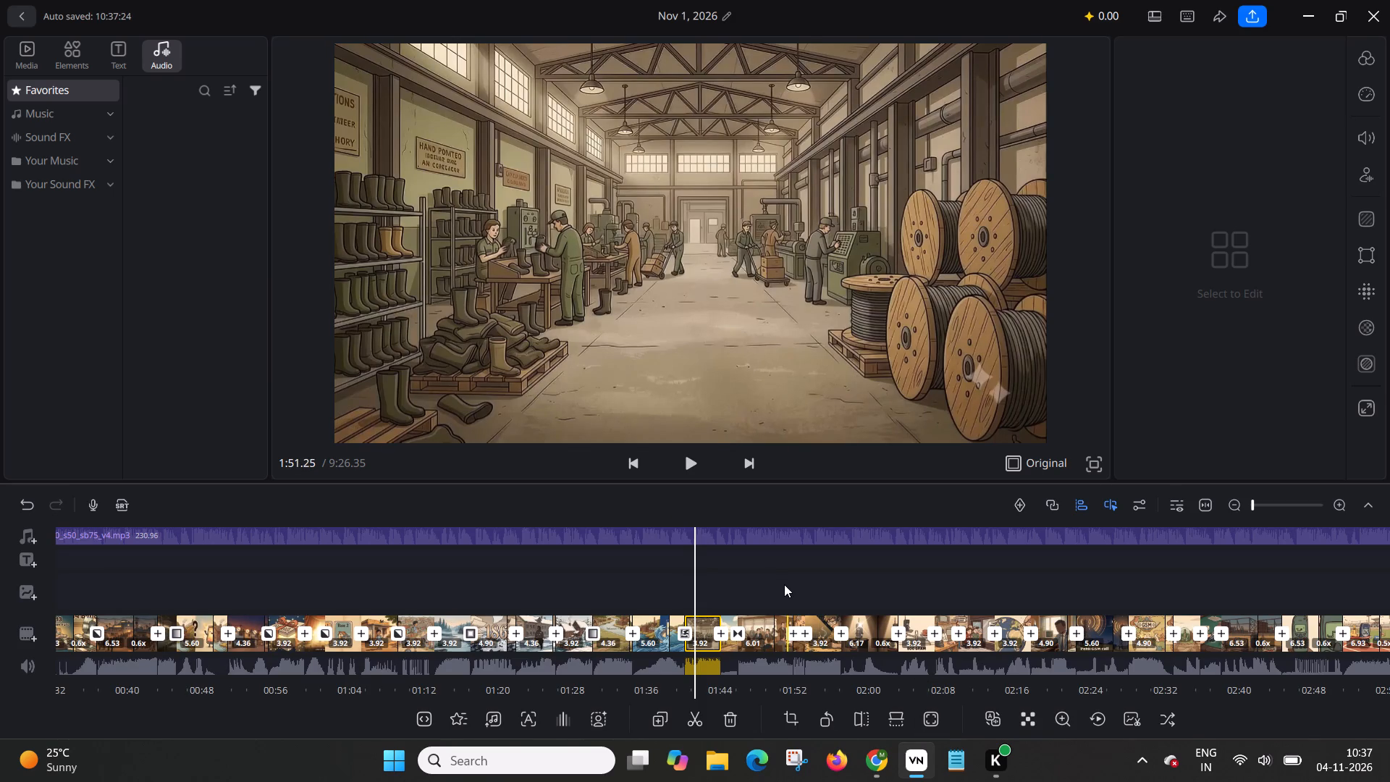
Add a Circle transition with duration 0.6 between the boardroom clip and the laughing executives clip.
left_click_drag(784, 575, 754, 576)
left_click_drag(808, 586, 744, 592)
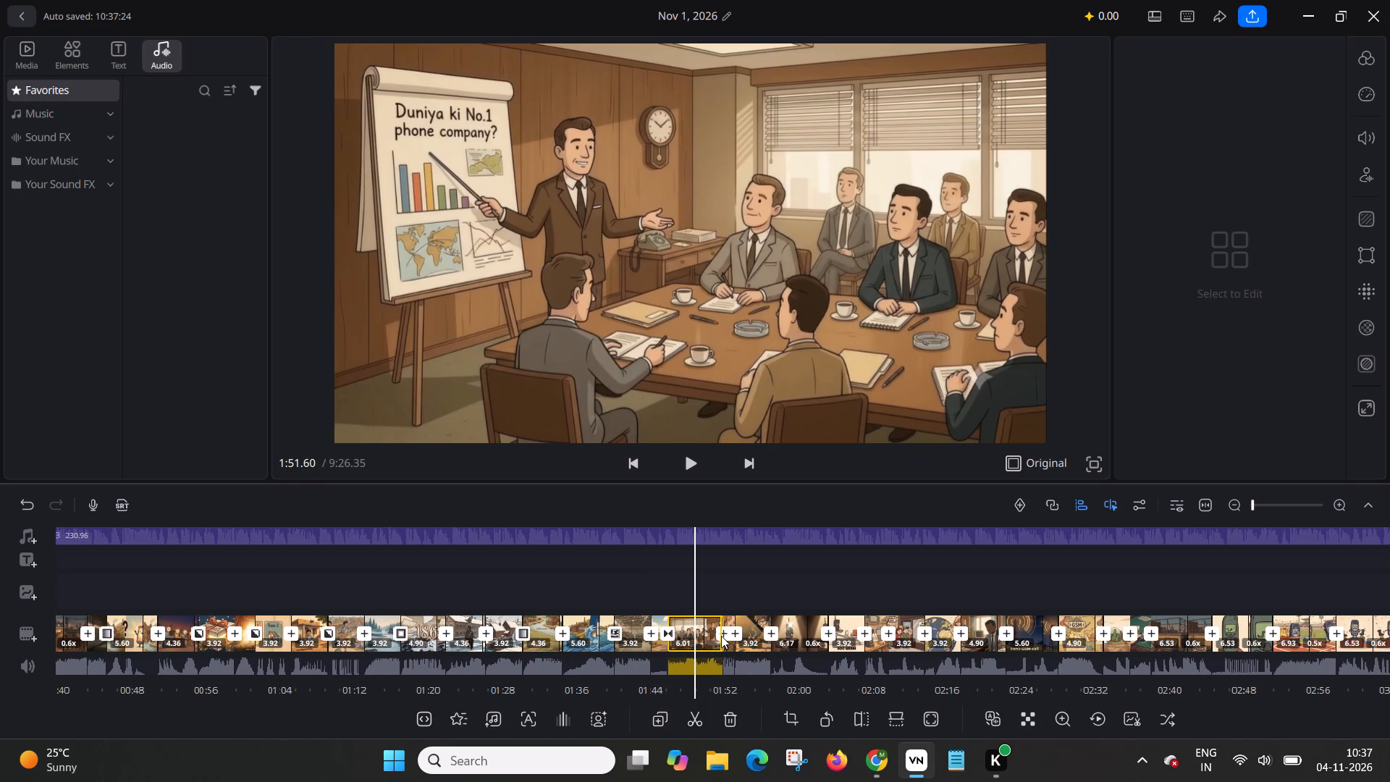
left_click(721, 636)
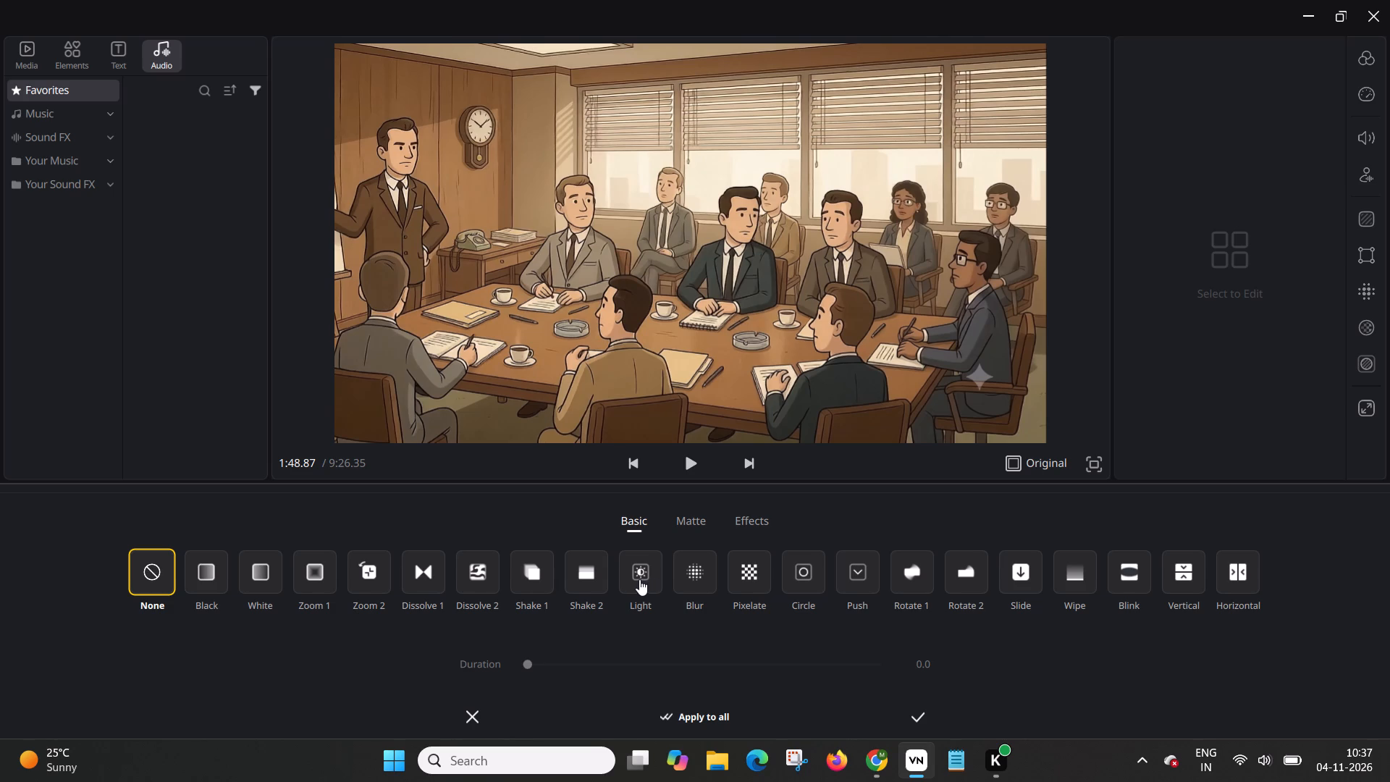
left_click(778, 565)
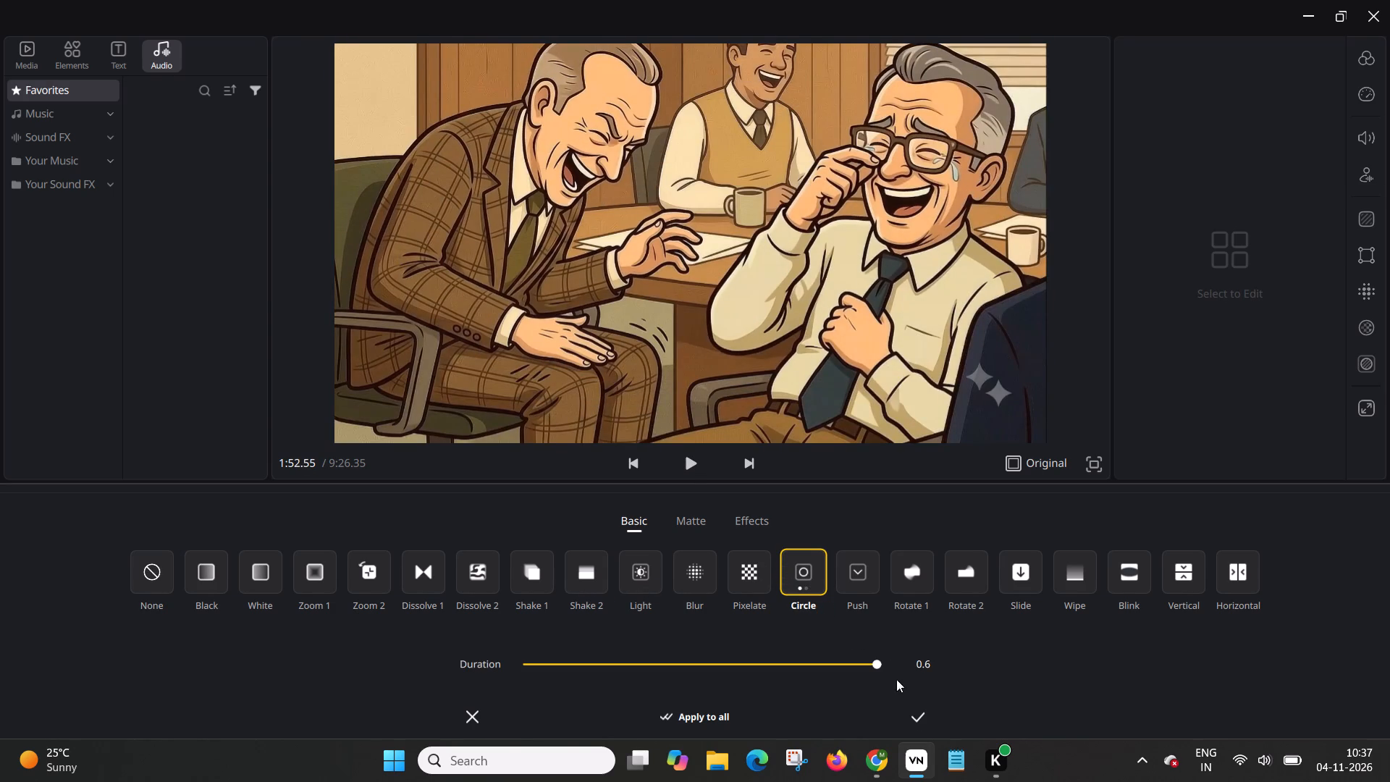
left_click(801, 572)
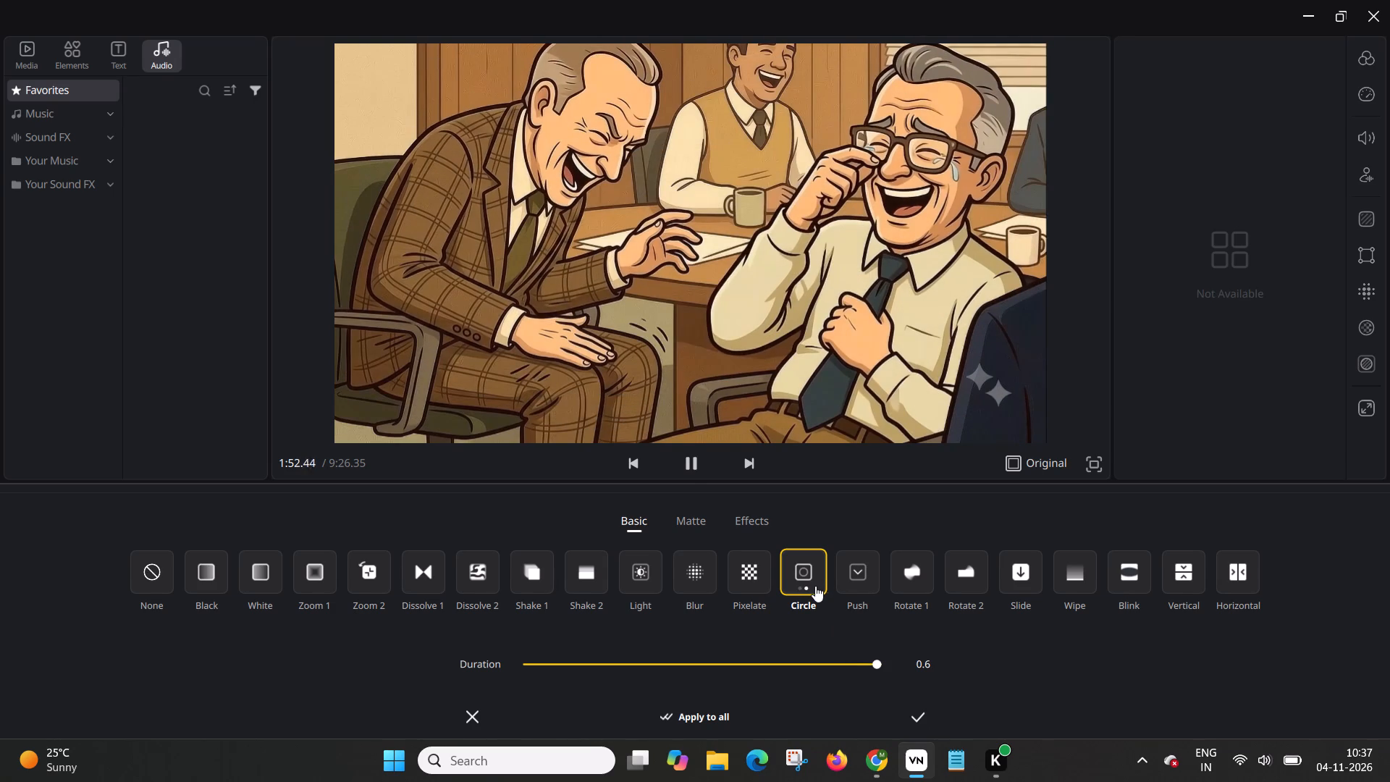
left_click(799, 579)
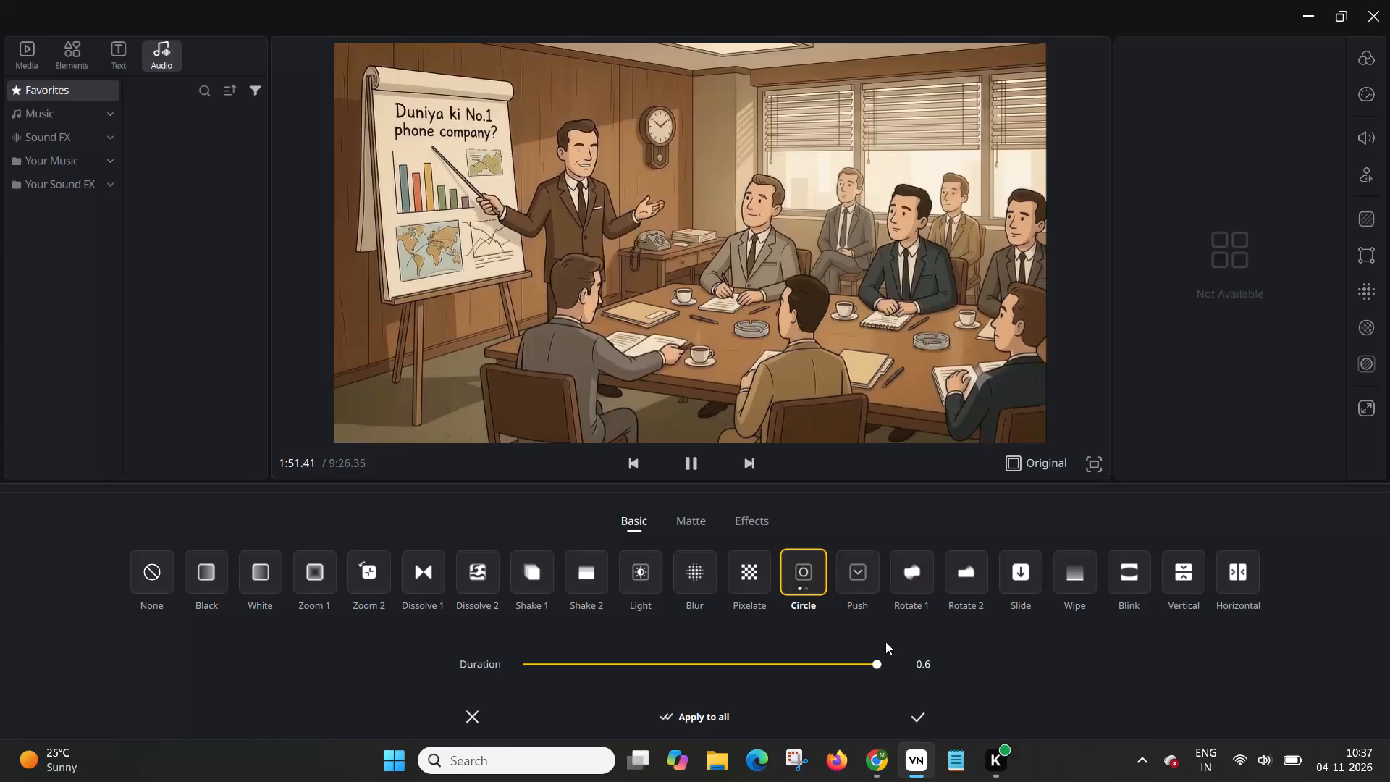
left_click(918, 716)
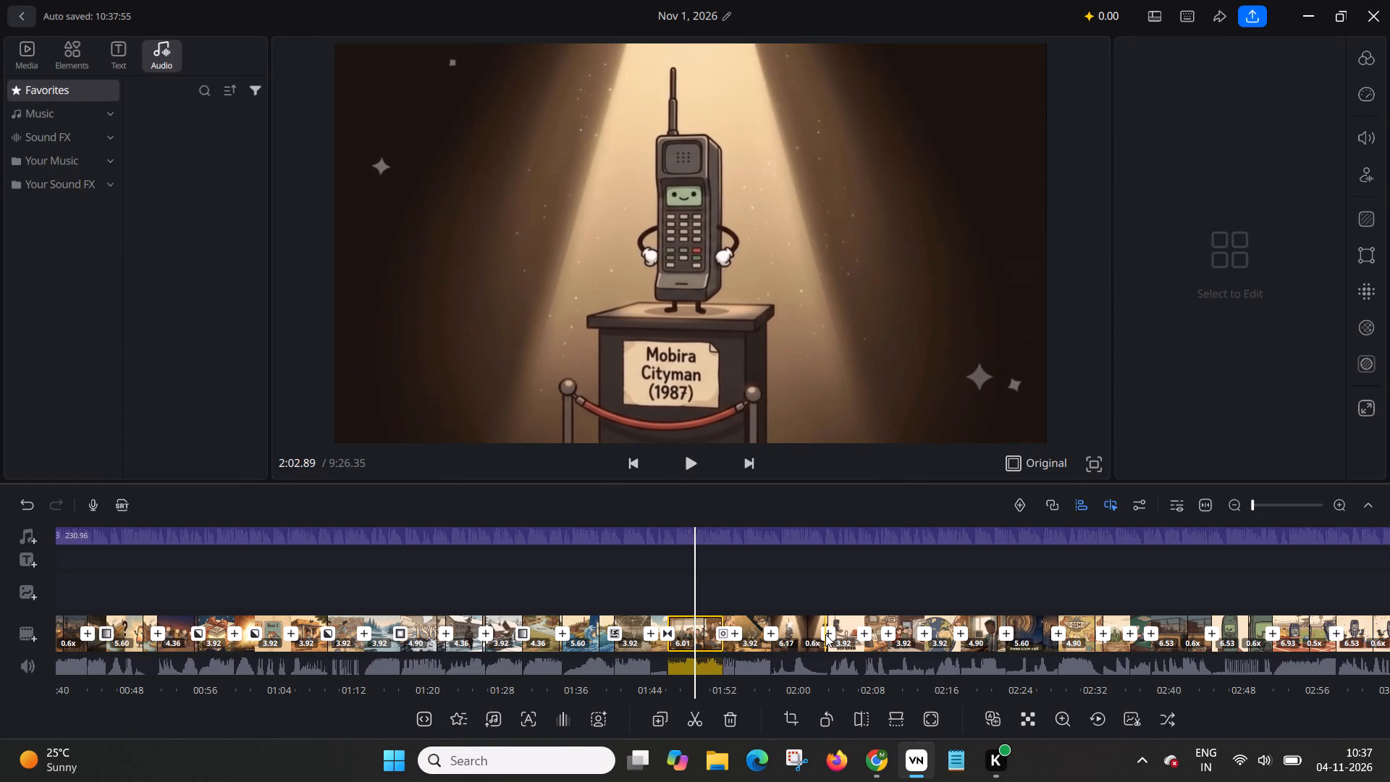
Add a Dissolve 1 transition with duration 1.2 between the Mobira Cityman spotlight clip and the 800 GRAM scale clip.
left_click(825, 634)
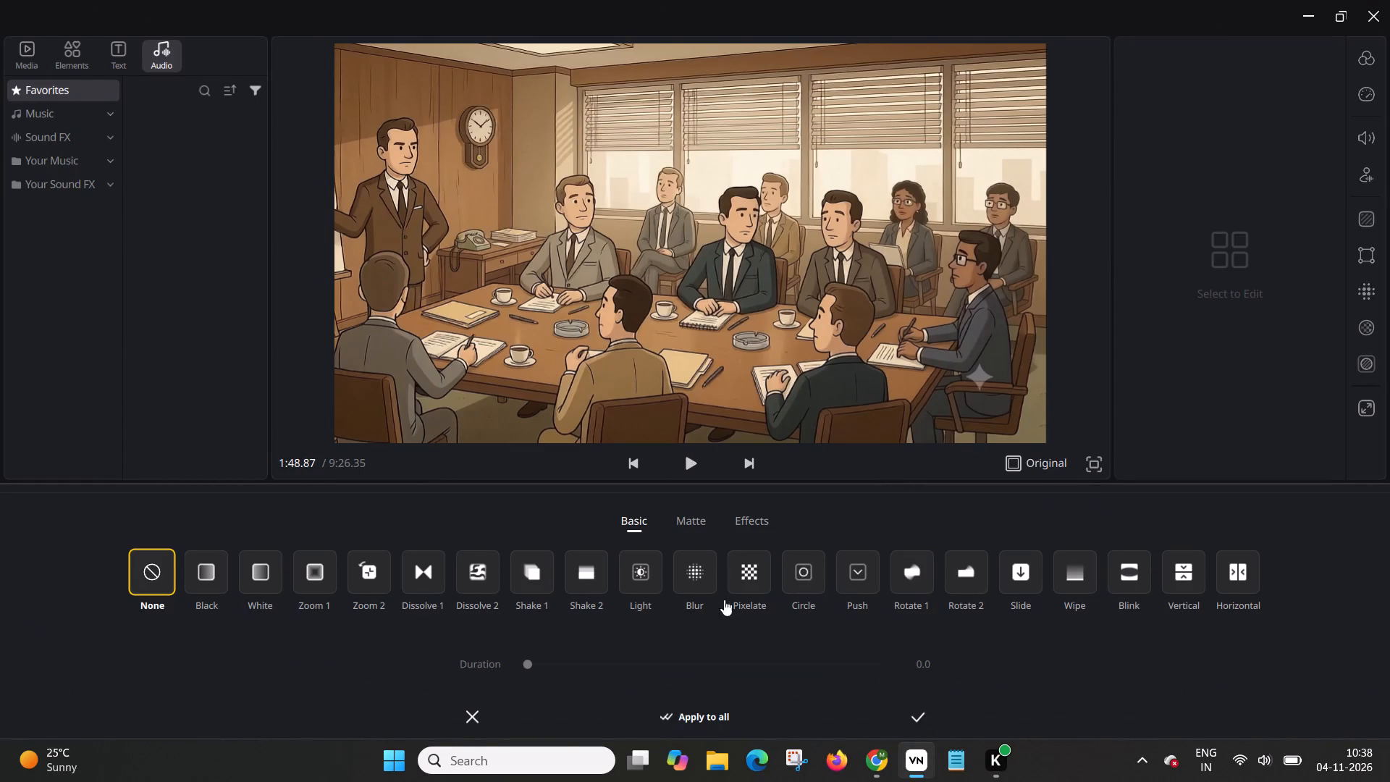
left_click(426, 580)
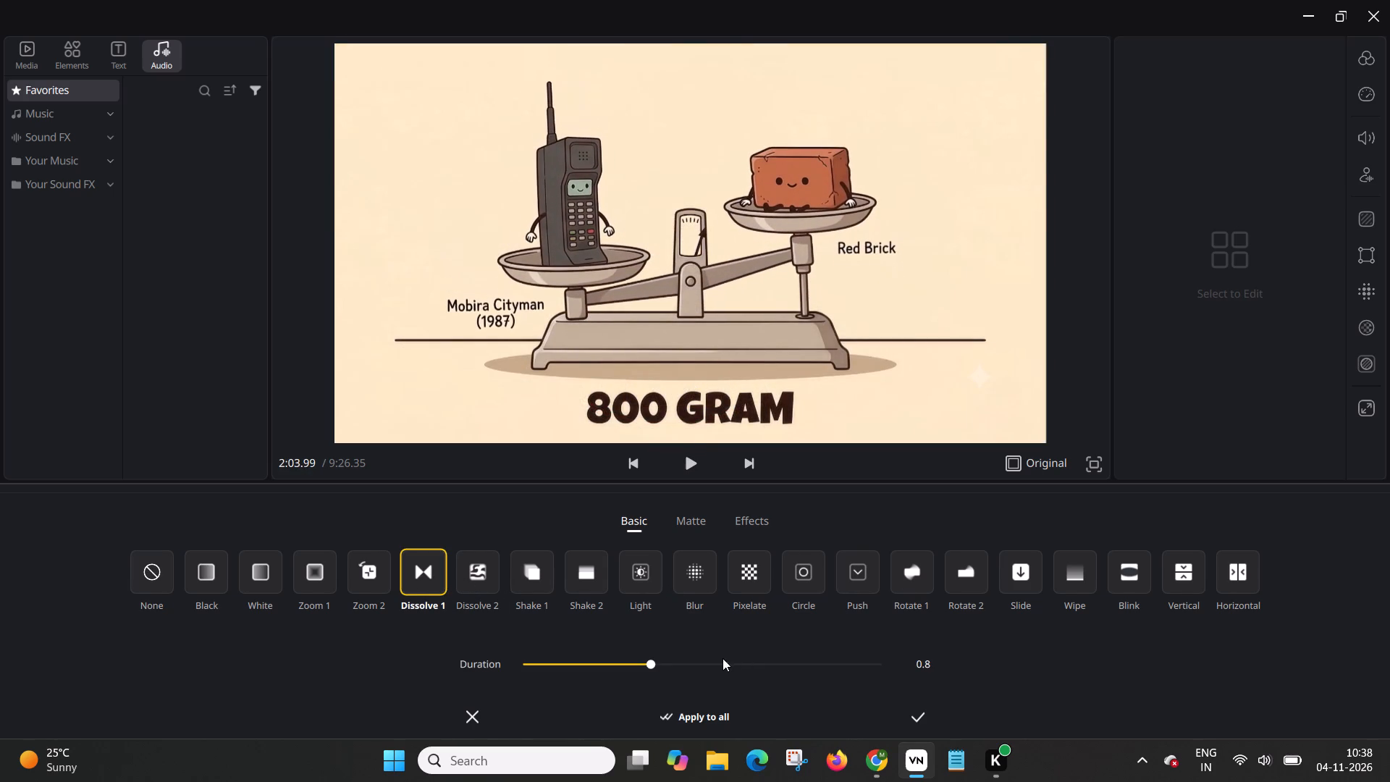
left_click(736, 663)
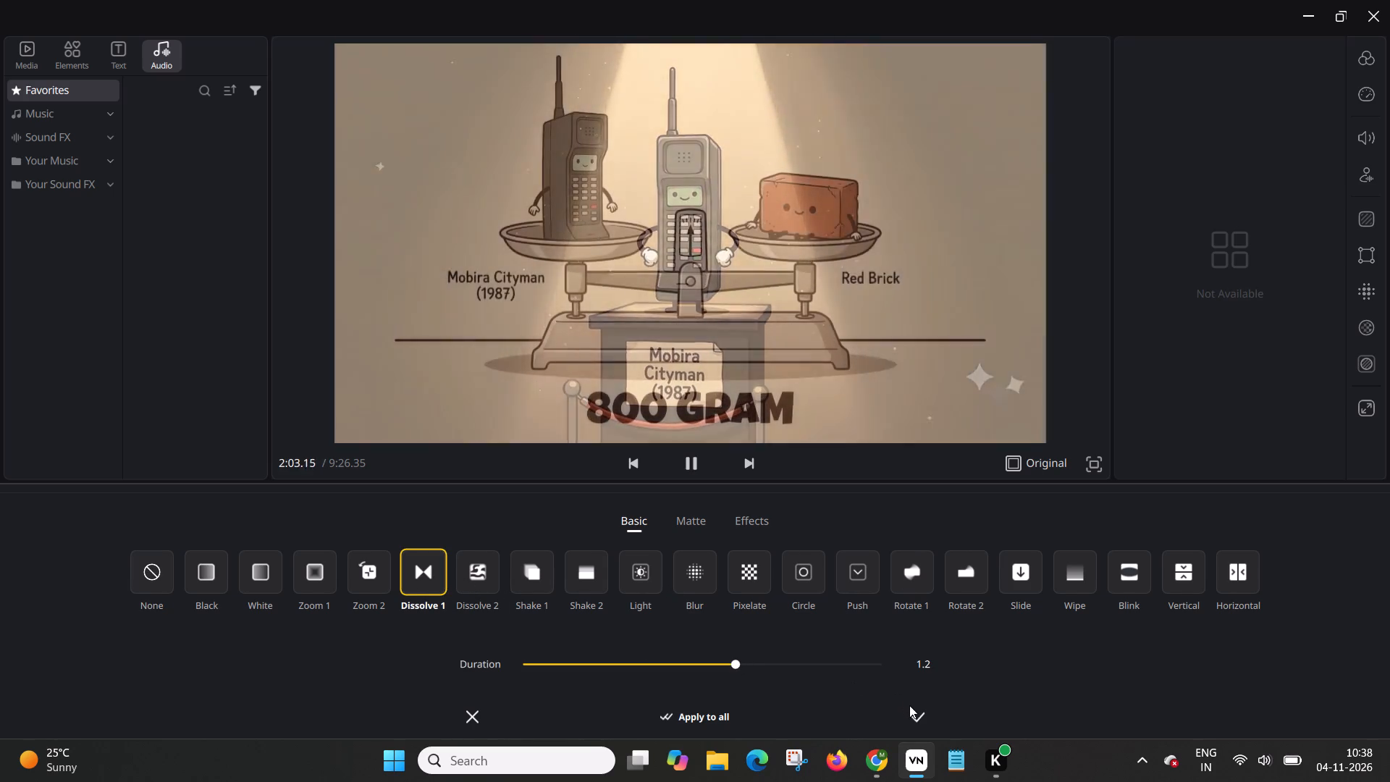
left_click(917, 720)
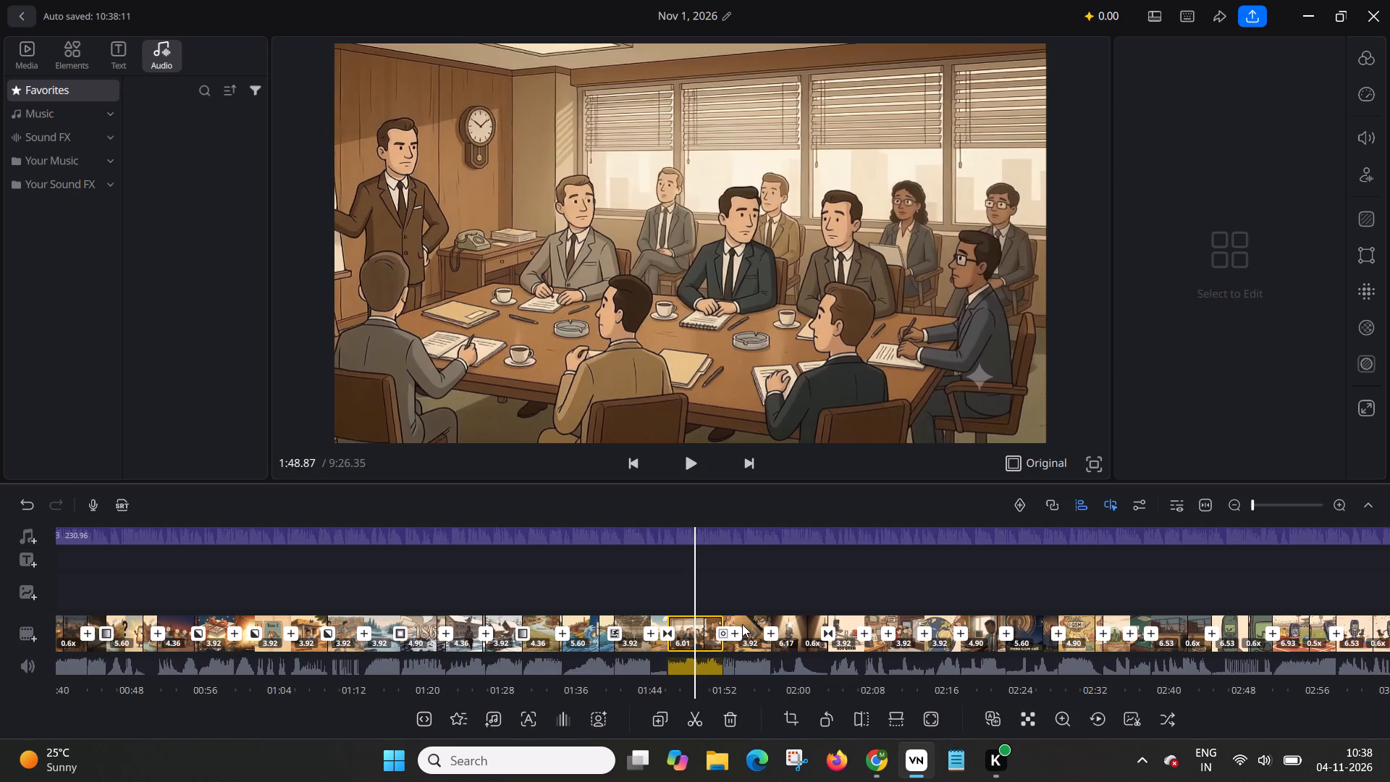
Add an Ink 2 matte transition with duration 1.0 between the ~4,500 euro price tag clip and the Mobile Shop clip.
right_click(802, 582)
scroll(802, 582, "left", 2)
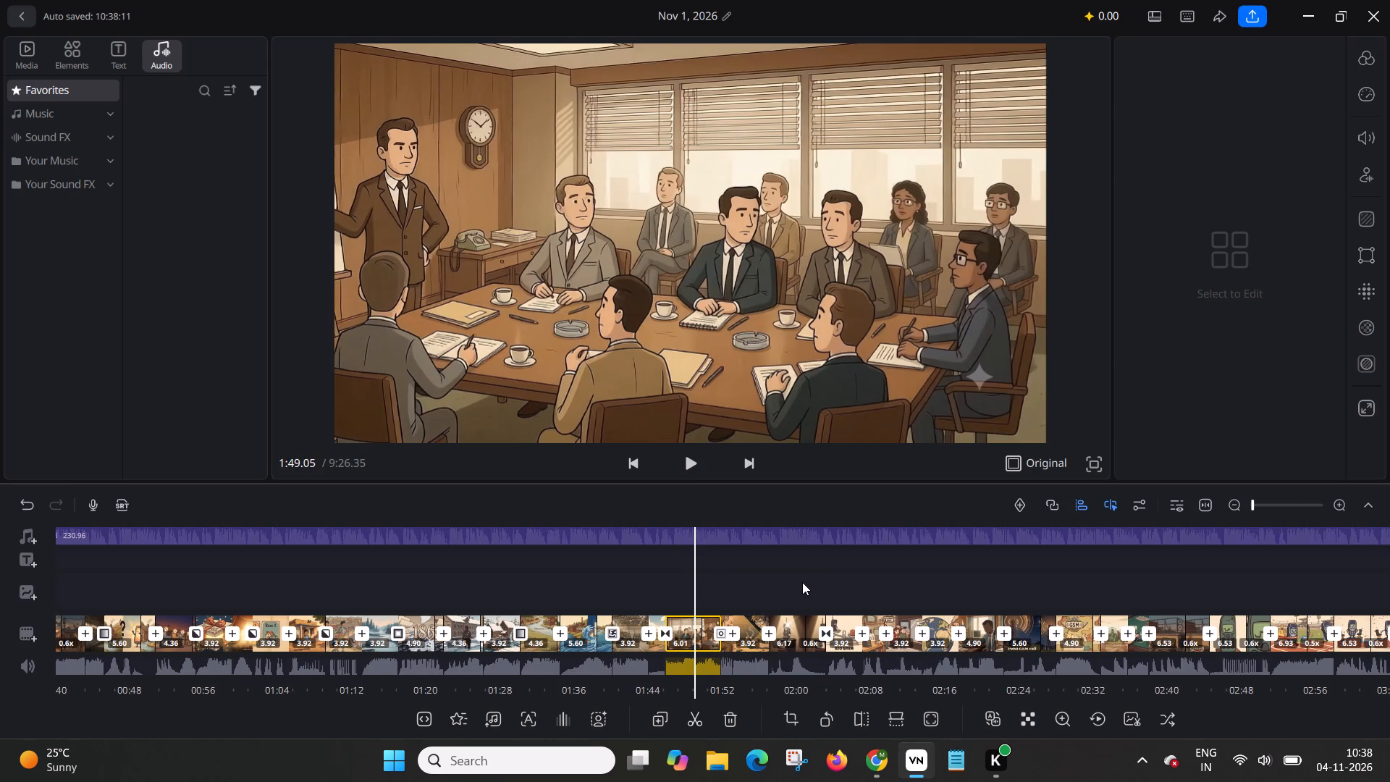
scroll(802, 582, "left", 3)
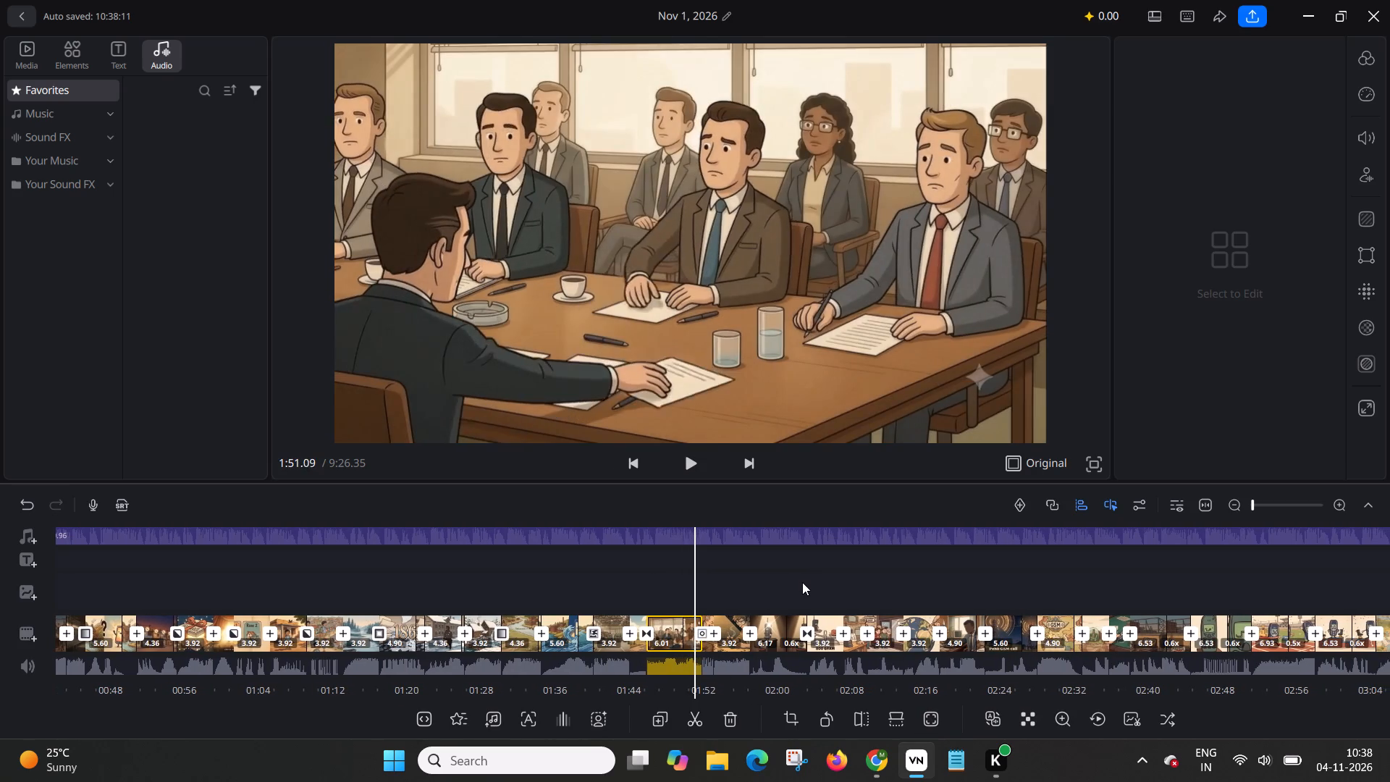
scroll(802, 582, "left", 4)
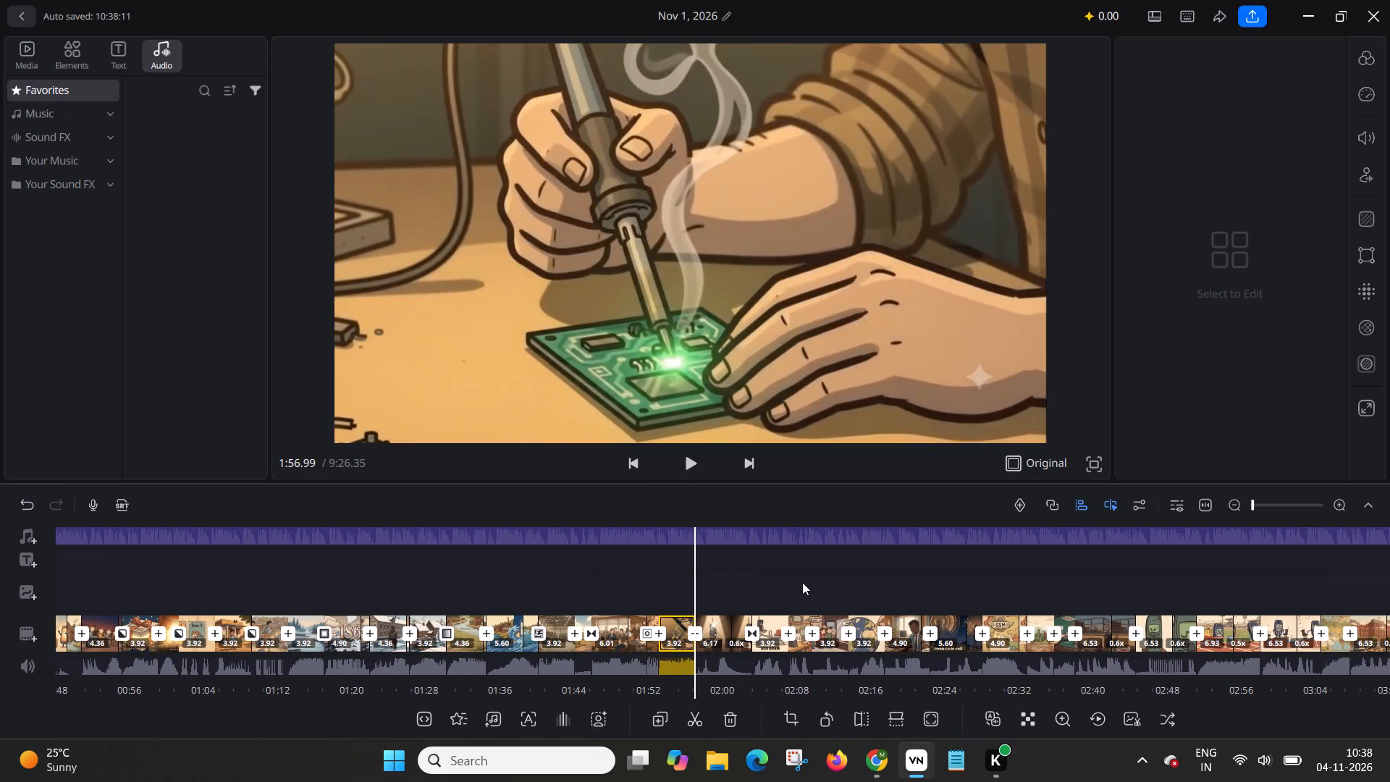
scroll(802, 582, "left", 3)
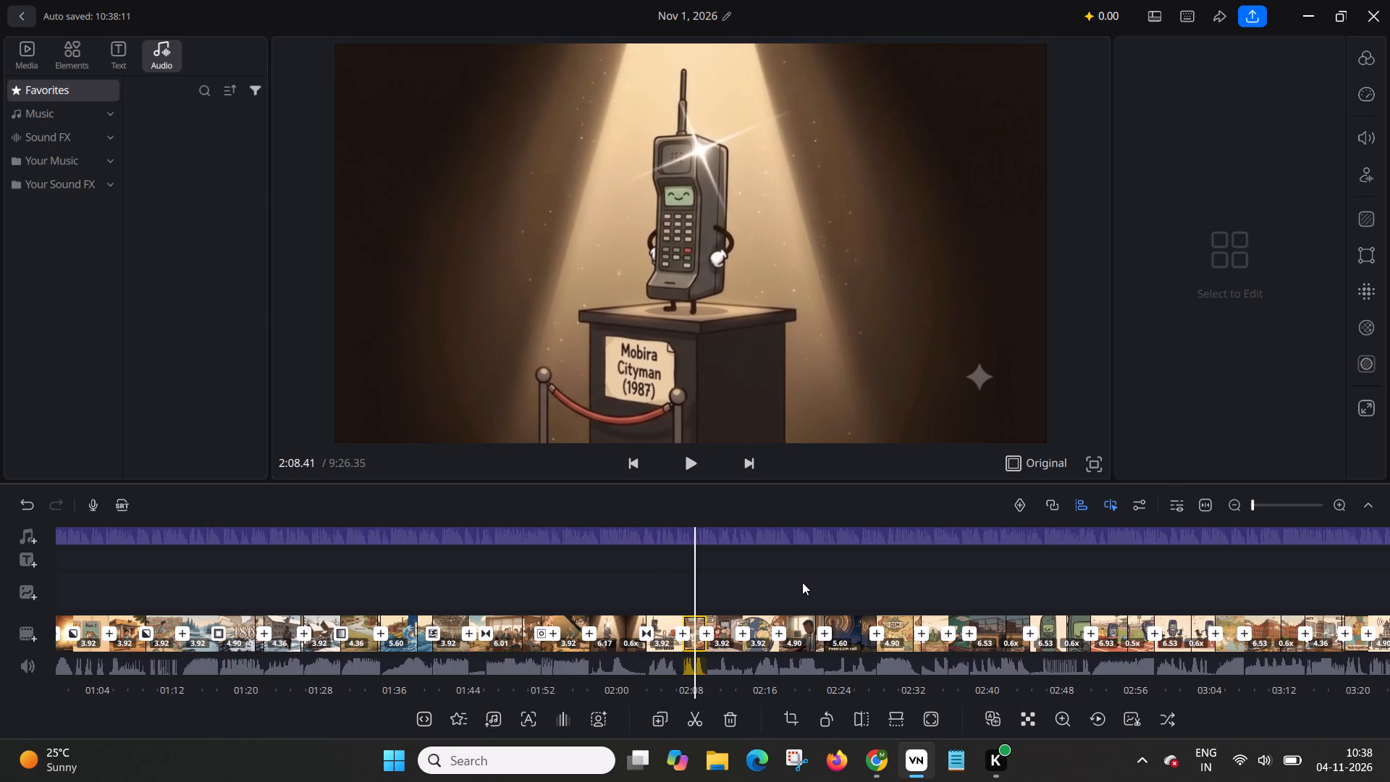
scroll(802, 582, "right", 1)
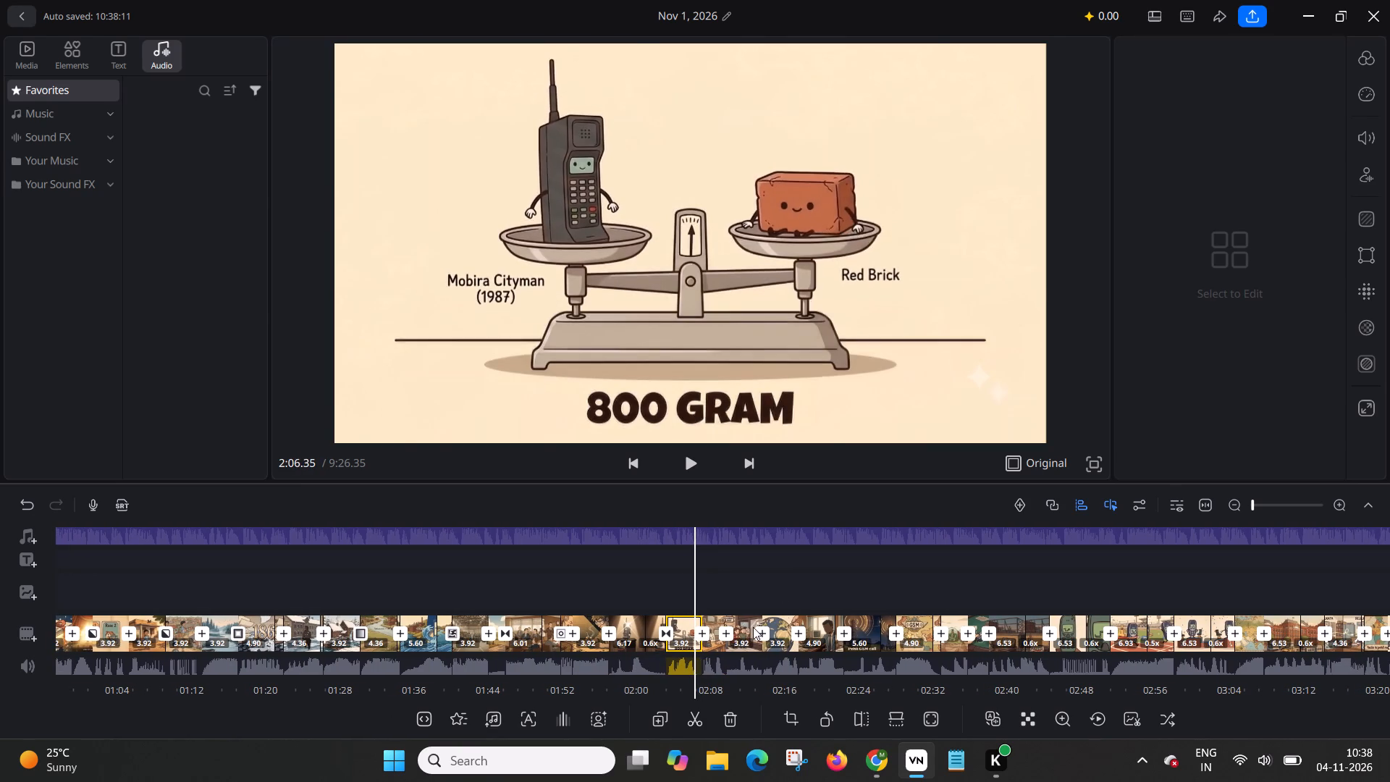
left_click(729, 634)
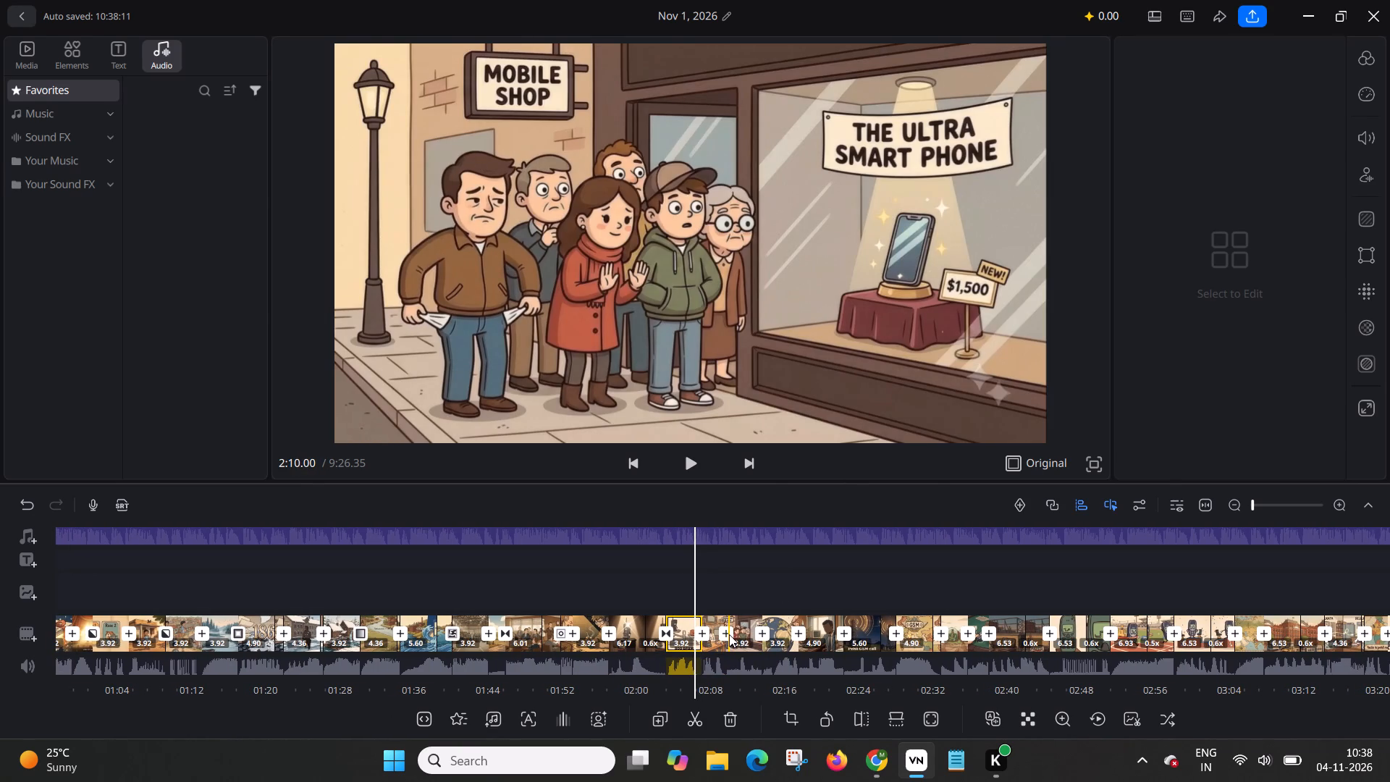
left_click(726, 633)
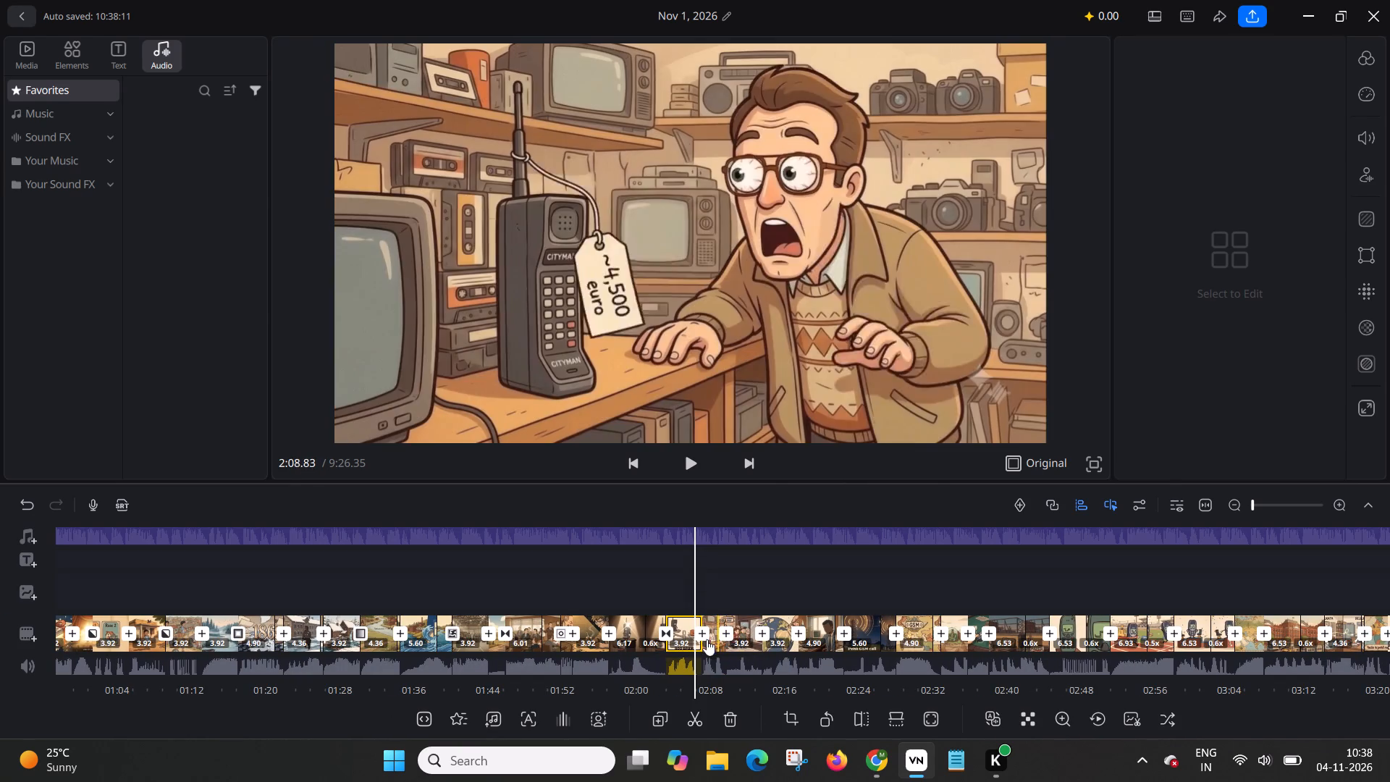
left_click(726, 633)
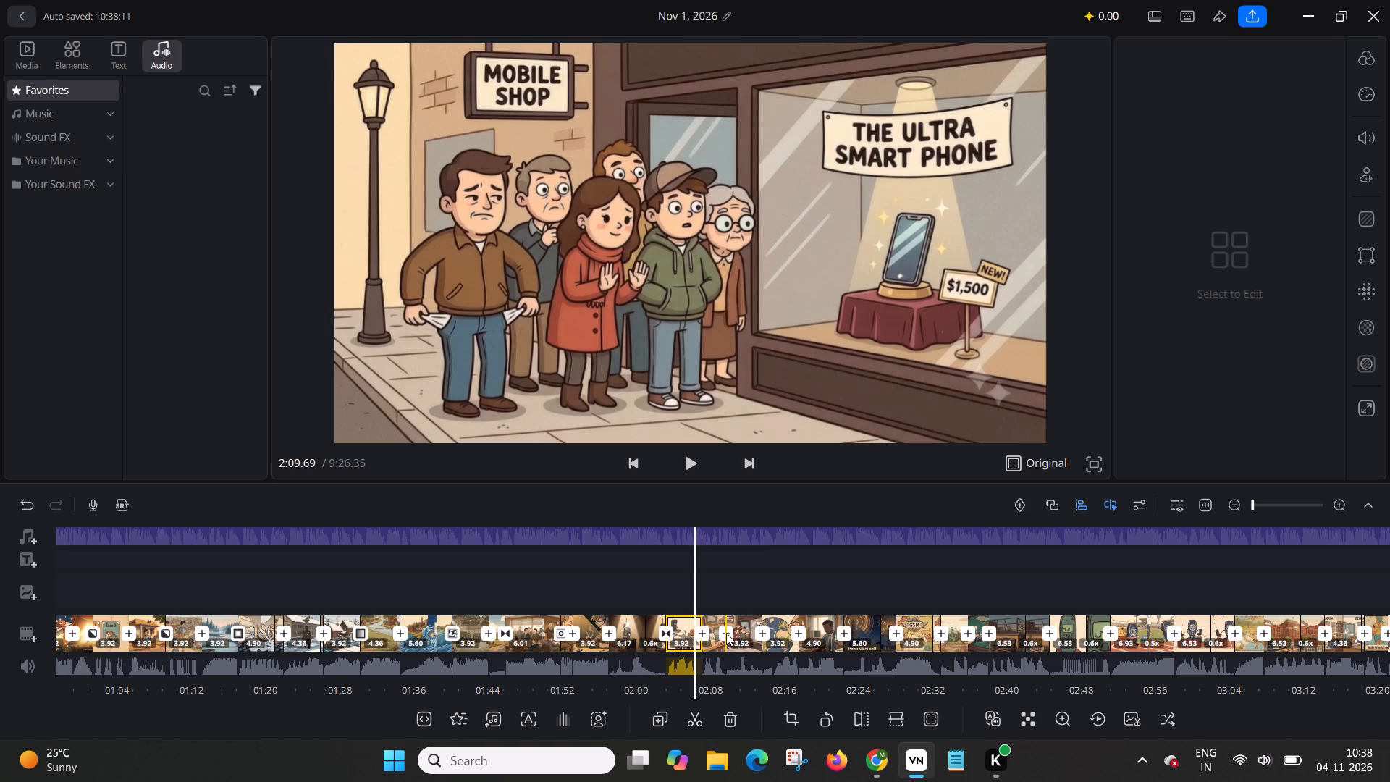
left_click(726, 633)
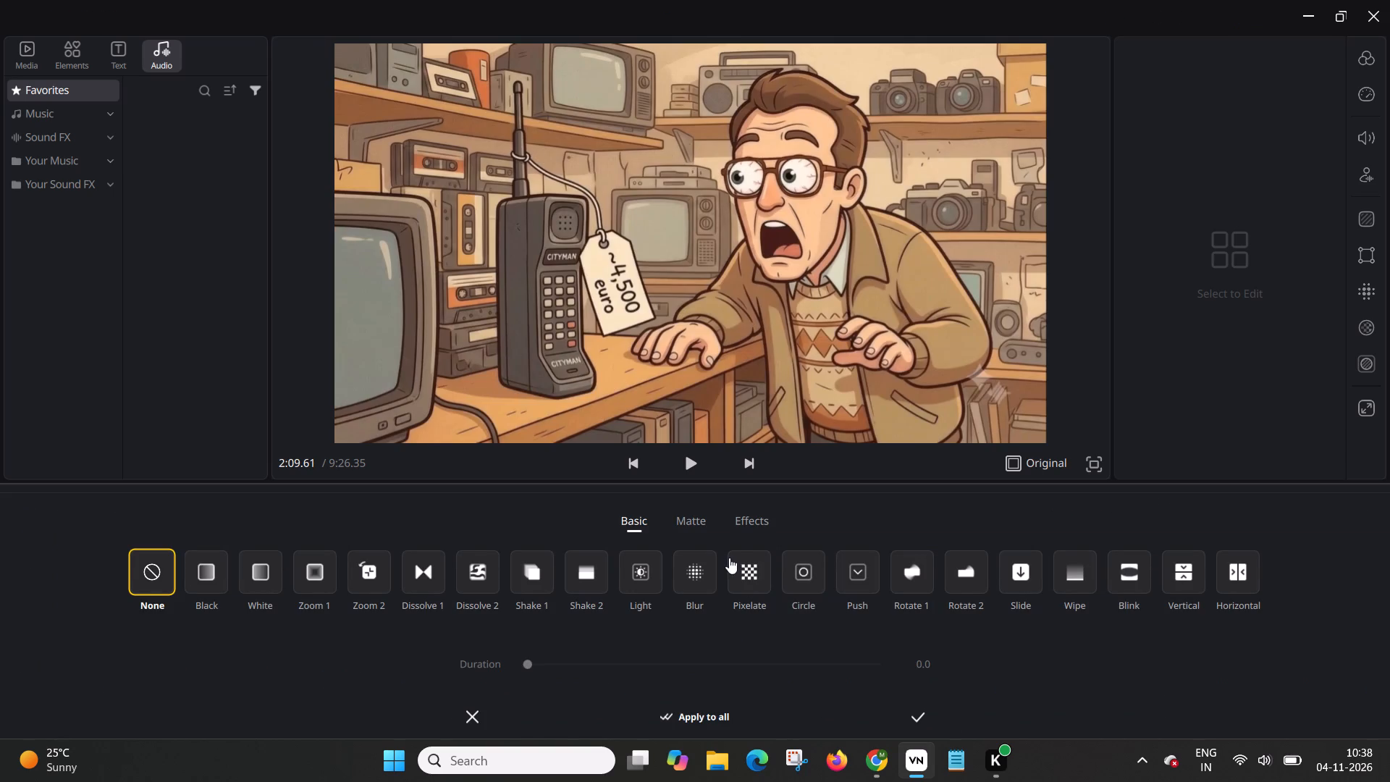
left_click(694, 518)
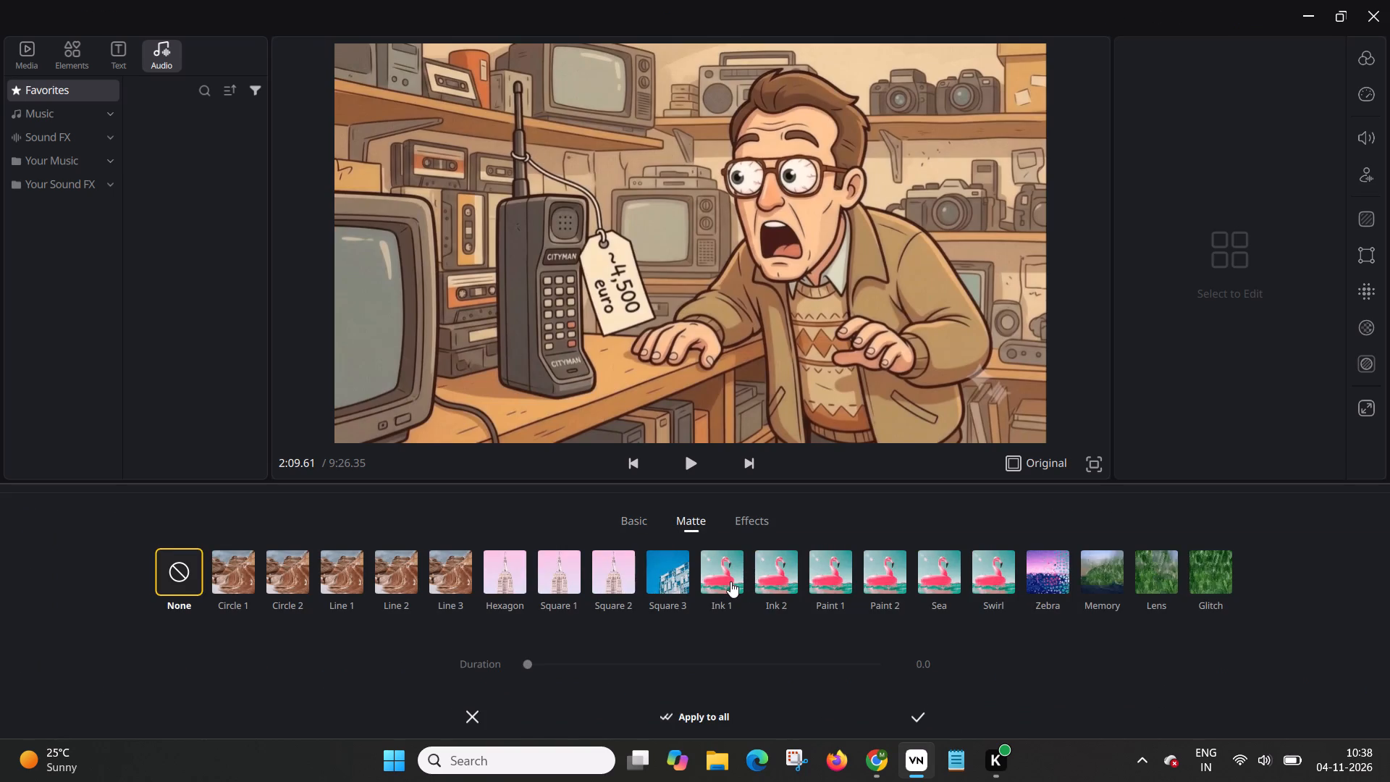
left_click(772, 577)
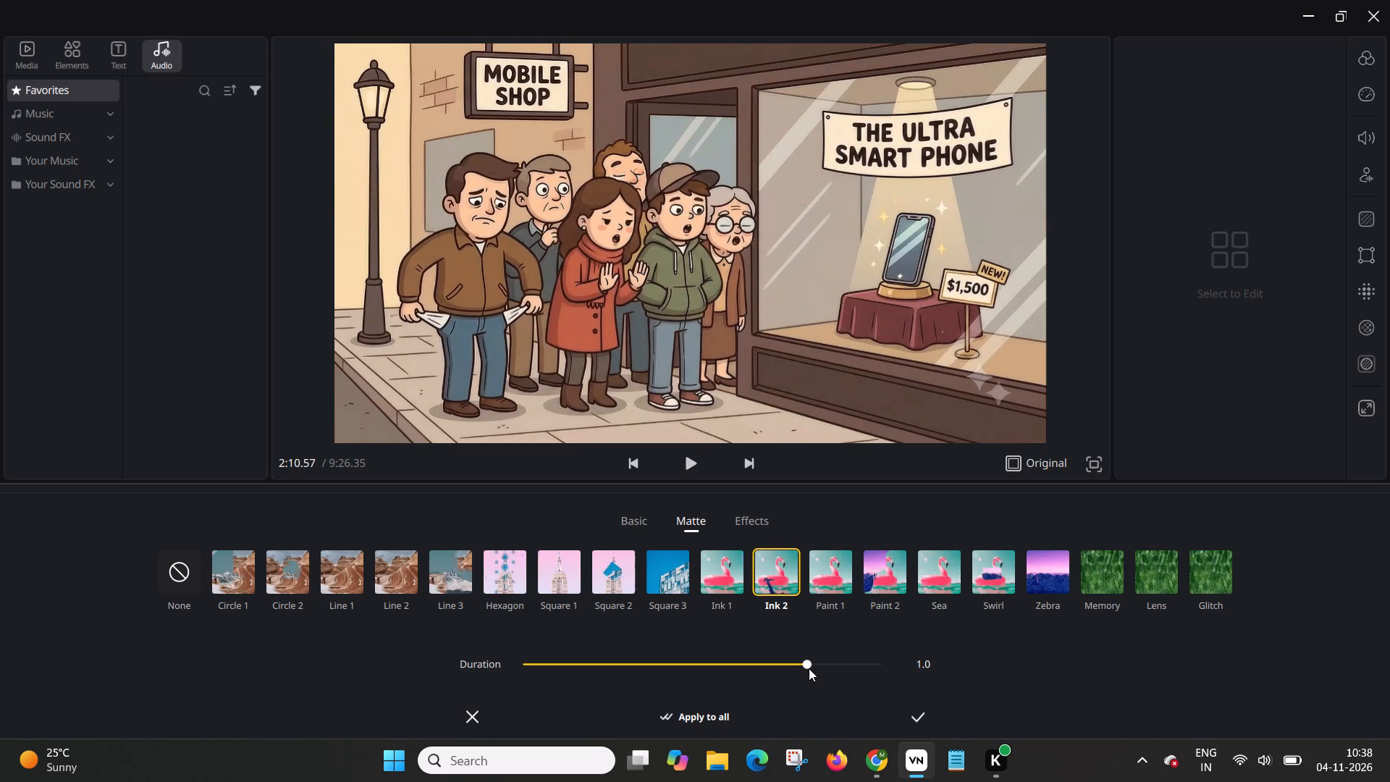
left_click_drag(809, 668, 823, 667)
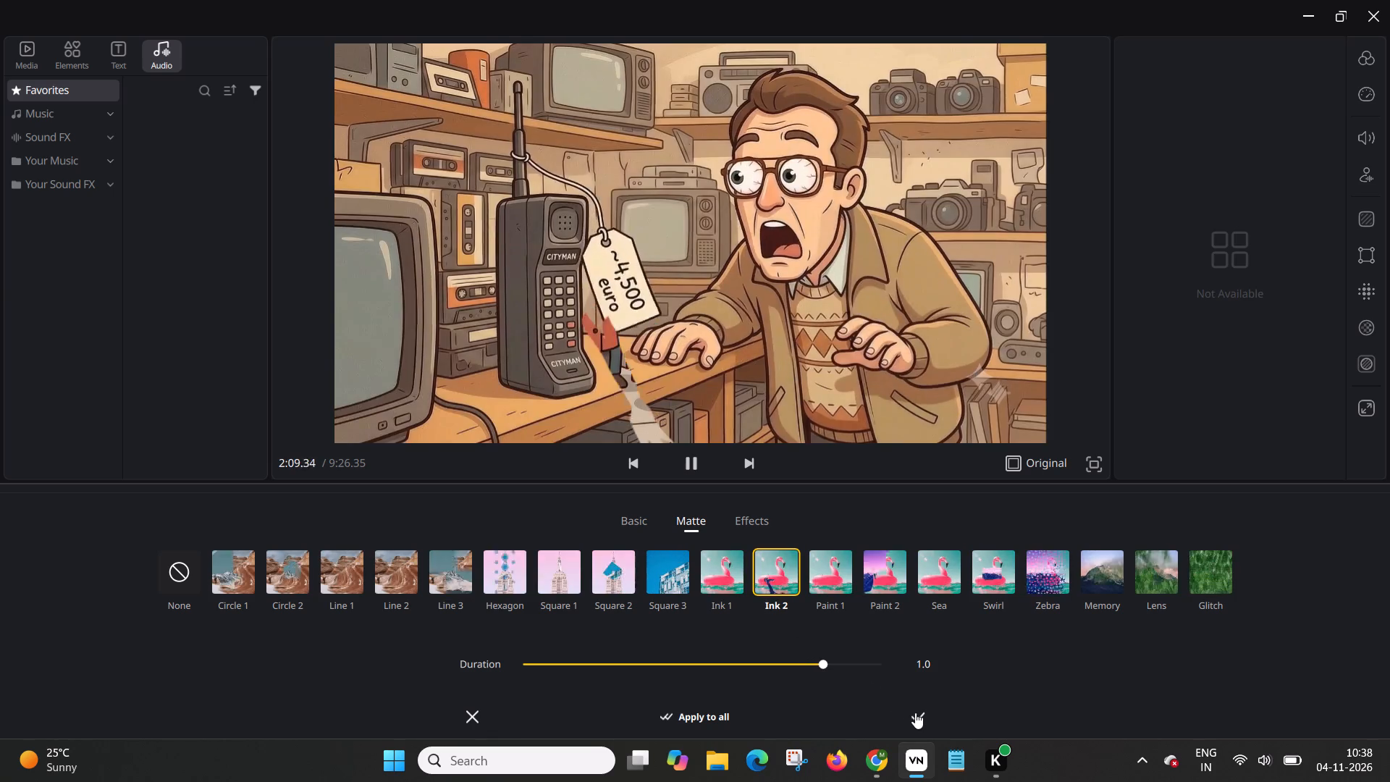
left_click(919, 715)
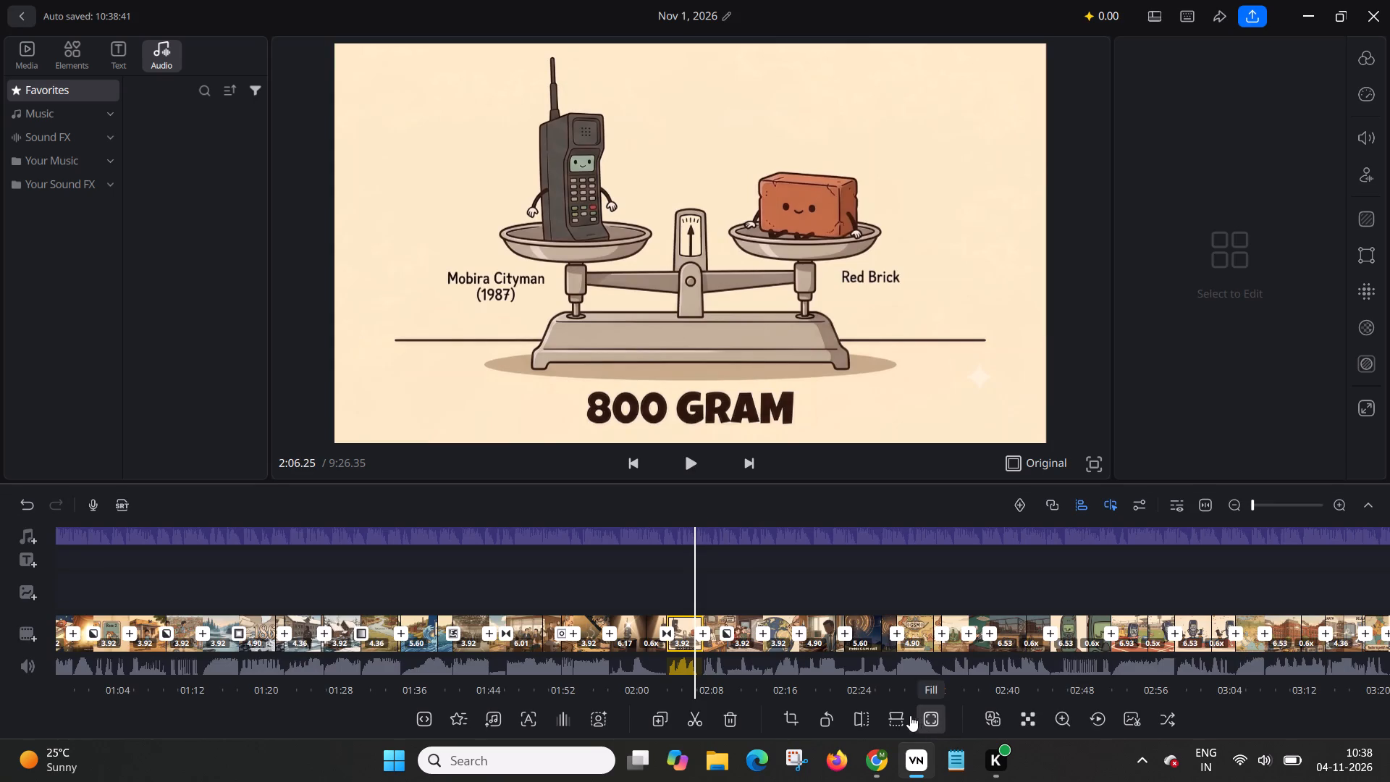
Add a Square 2 matte transition with duration 1.1 between the globe drawing clip and the 1 July 1991 office call clip.
left_click_drag(837, 585, 820, 585)
left_click_drag(820, 585, 799, 585)
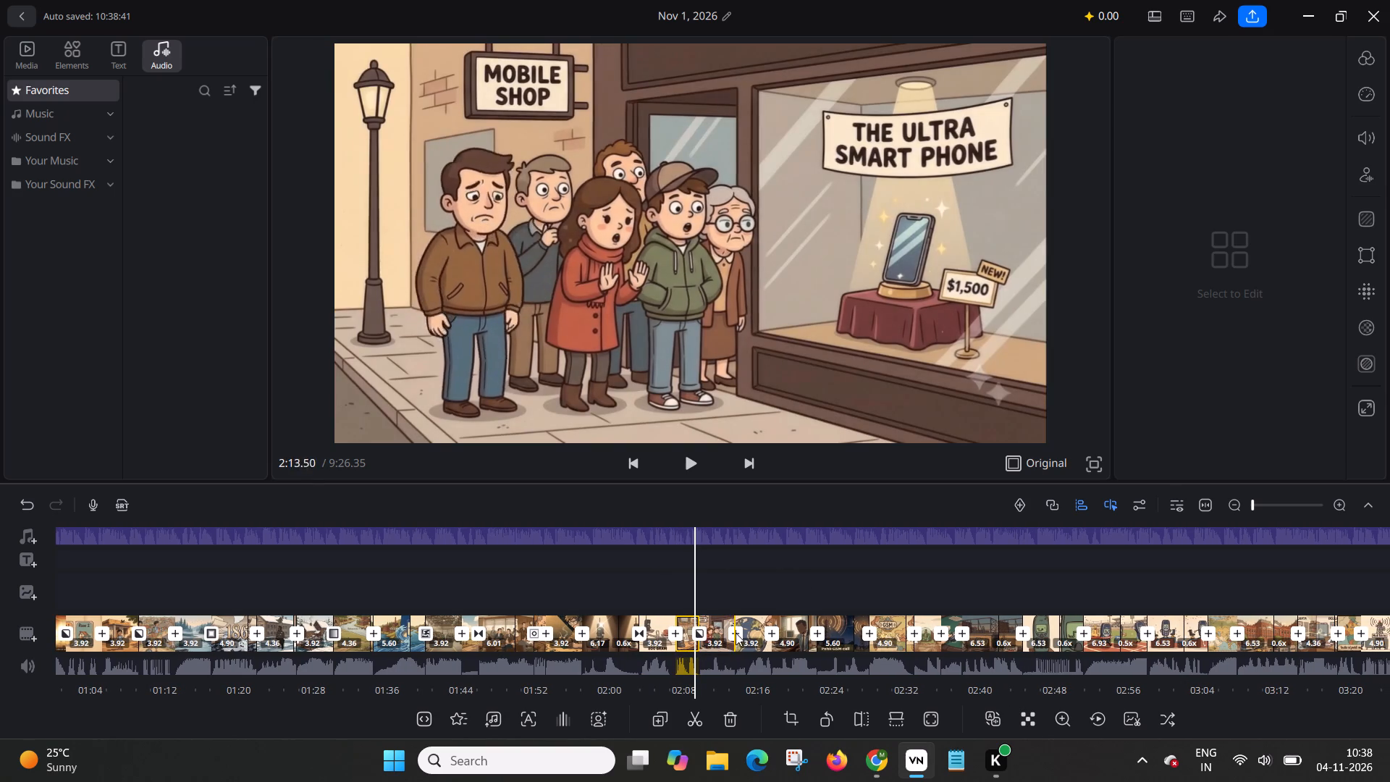
left_click(771, 630)
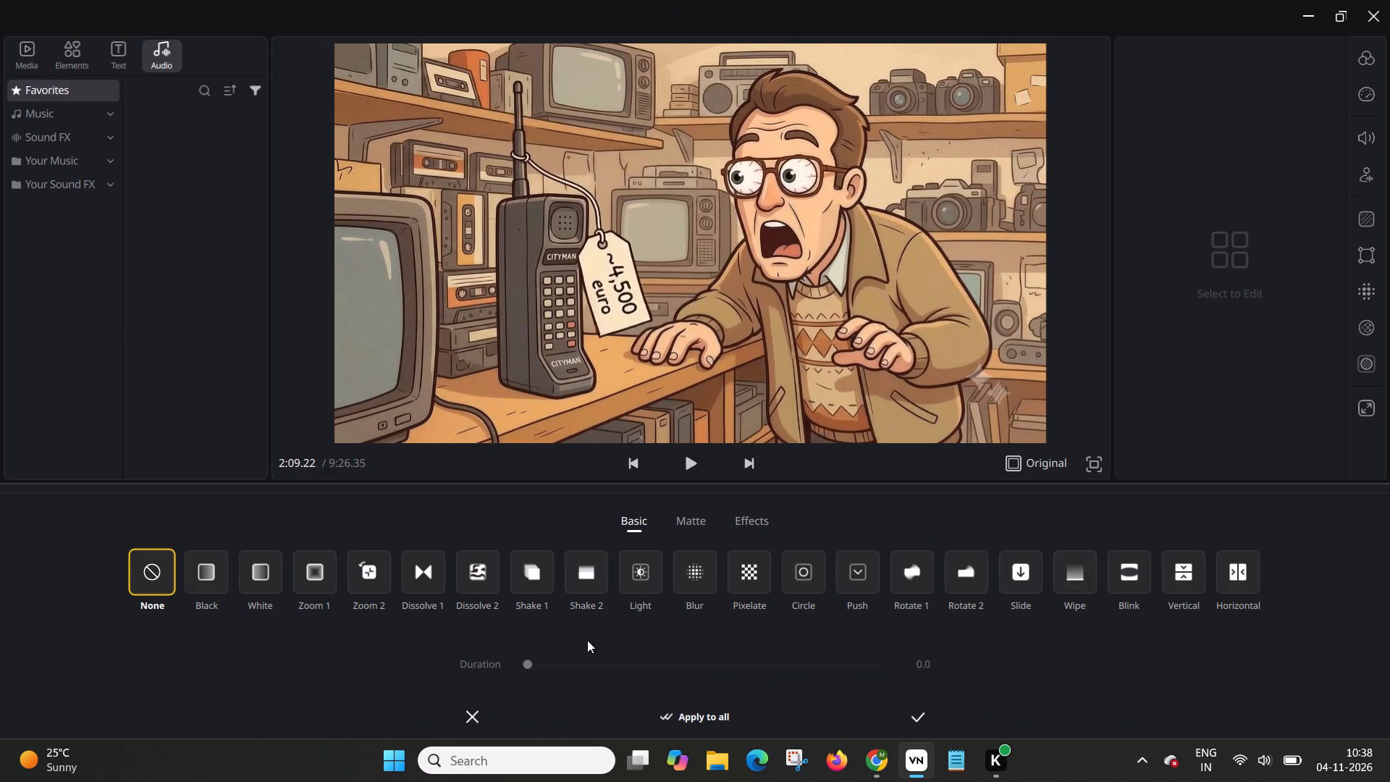
left_click(690, 520)
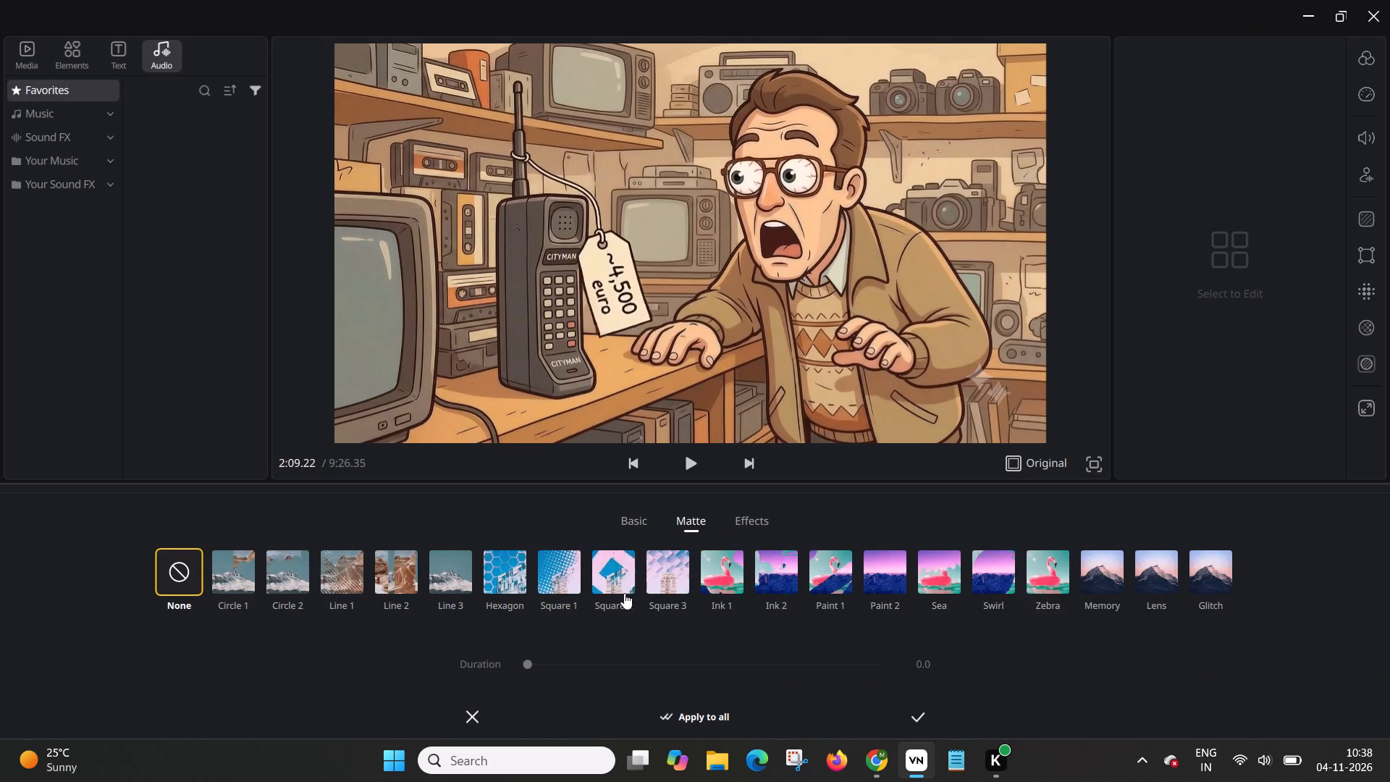
left_click(827, 576)
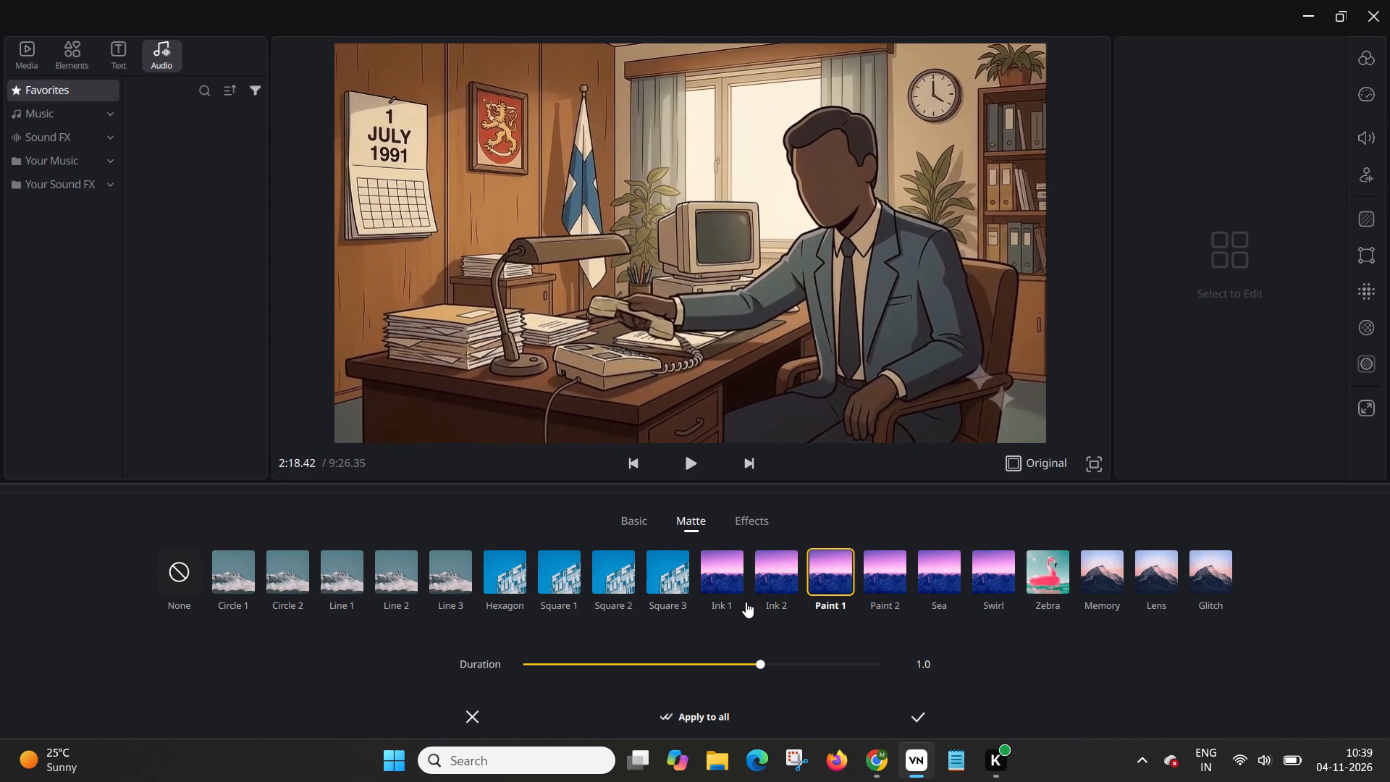
left_click(615, 581)
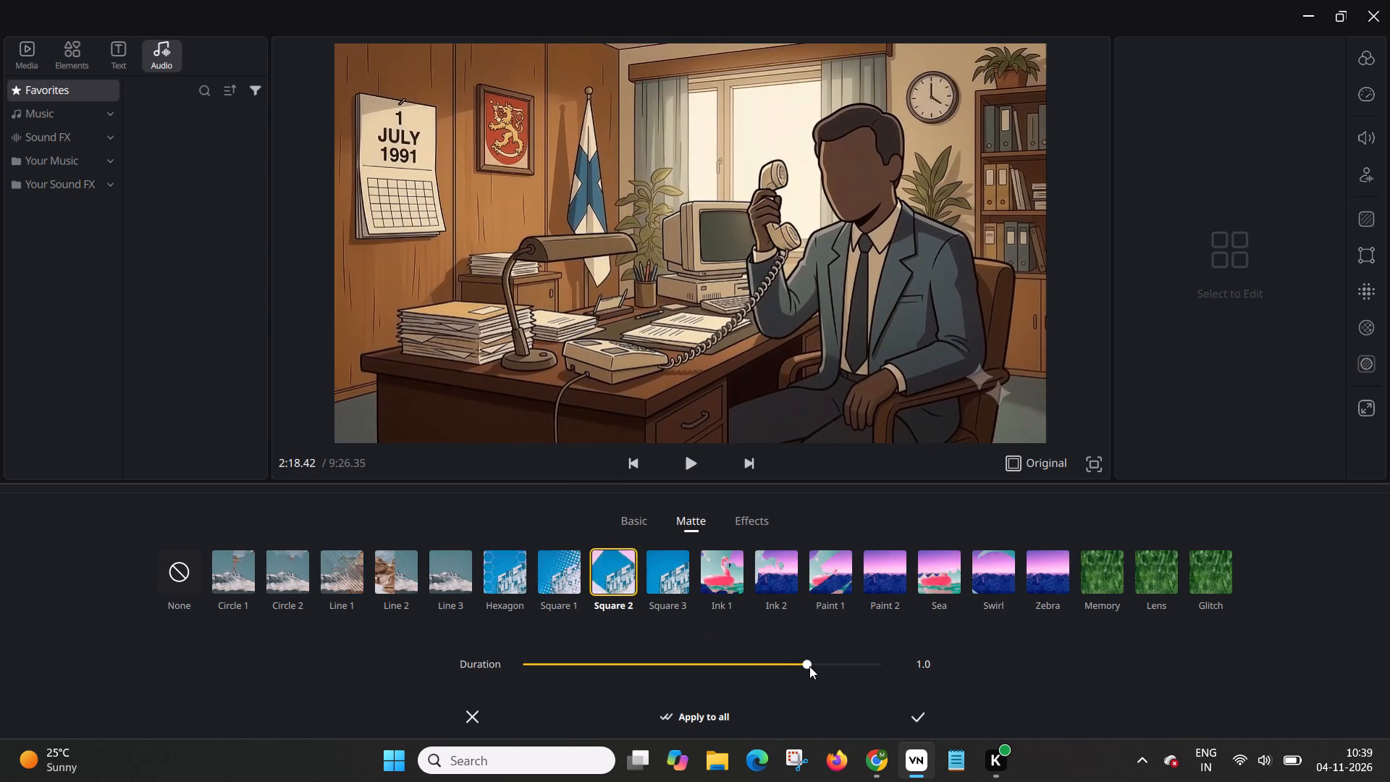
left_click_drag(809, 666, 830, 669)
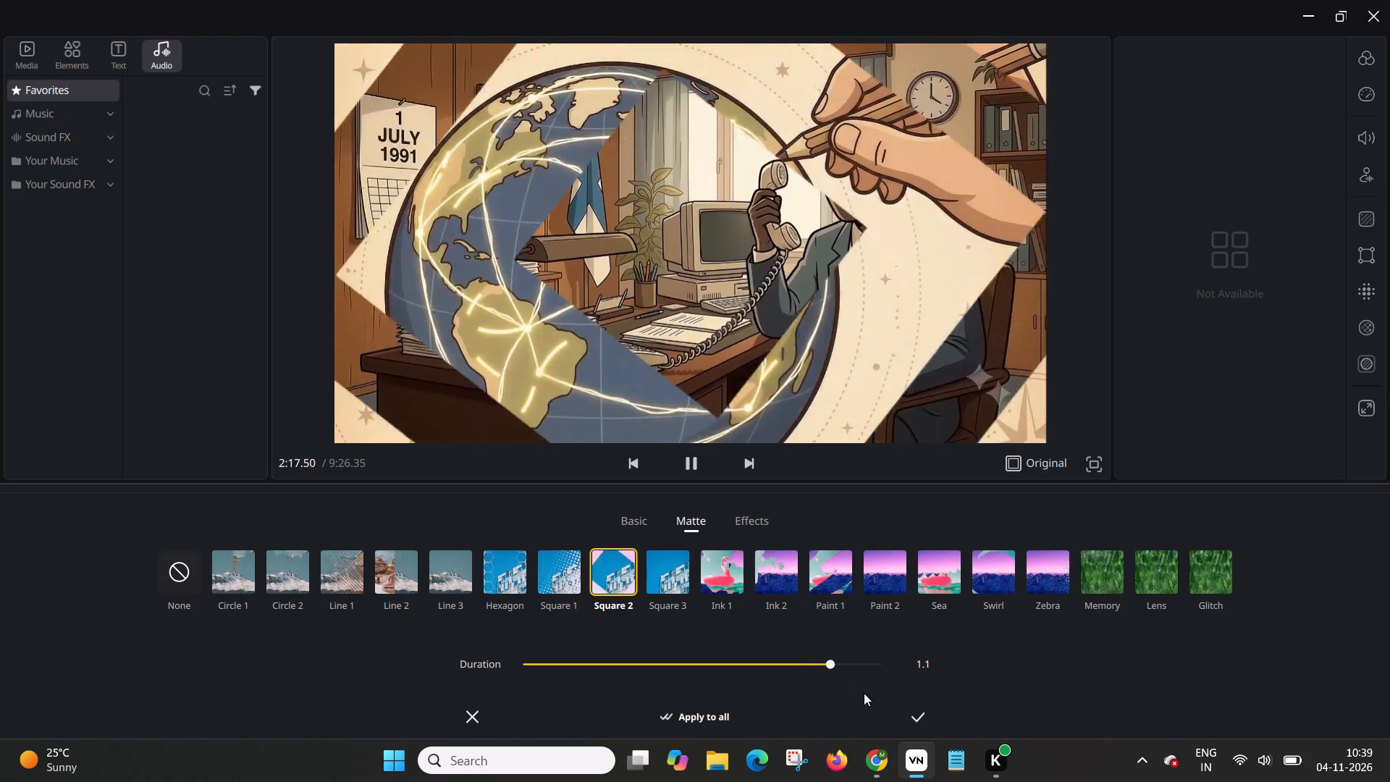
left_click(917, 716)
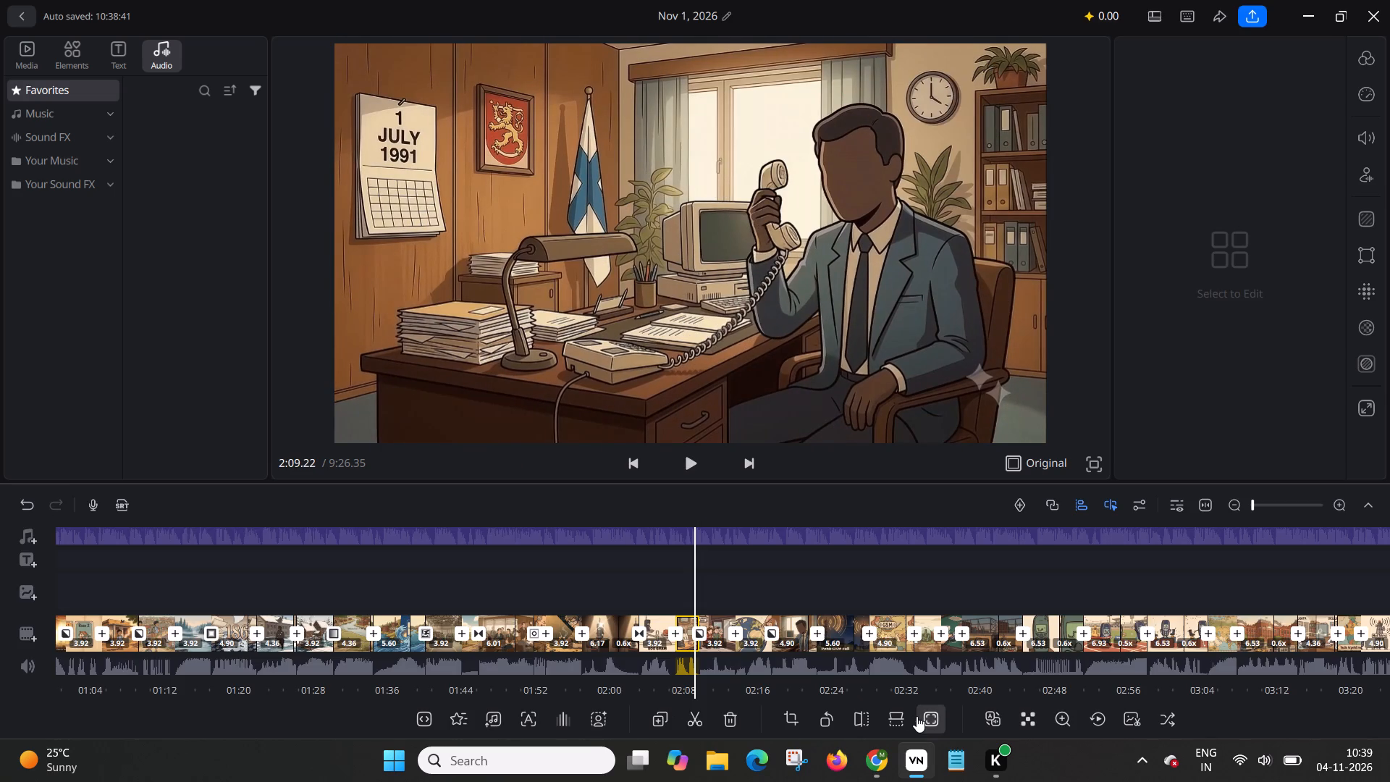
Add a Paint 2 matte transition with duration 1.6 between the "Pehli GSM call" tower clip and the GSM map clip.
left_click_drag(820, 581, 736, 579)
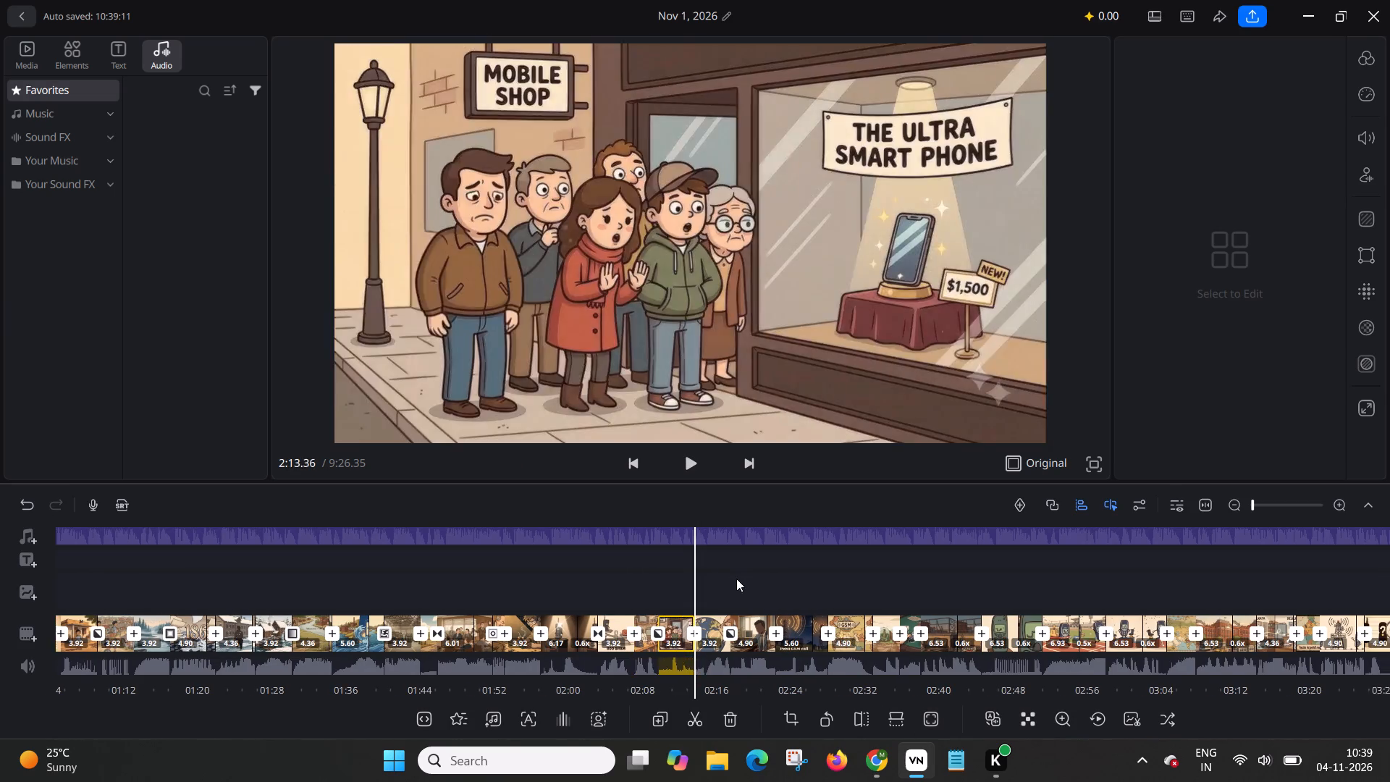
left_click_drag(736, 579, 699, 573)
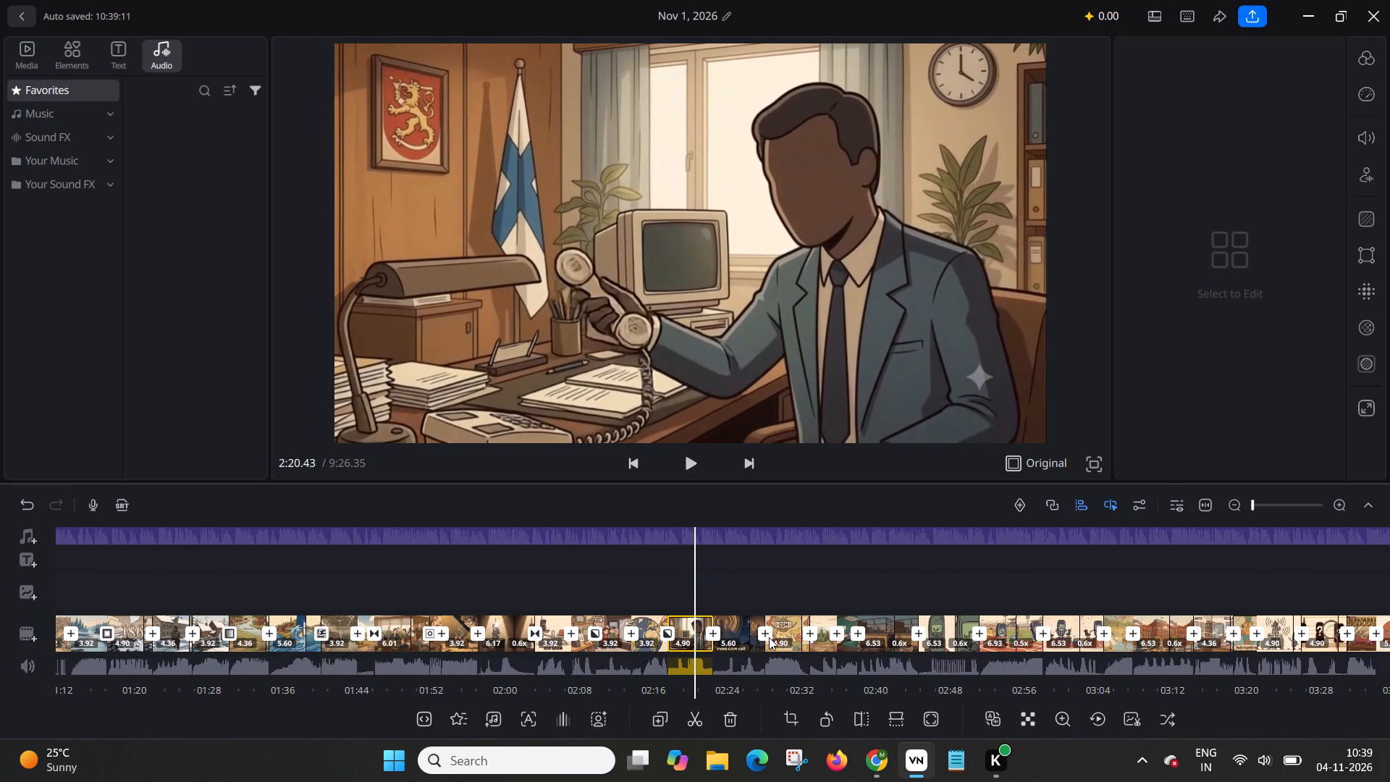
left_click(762, 634)
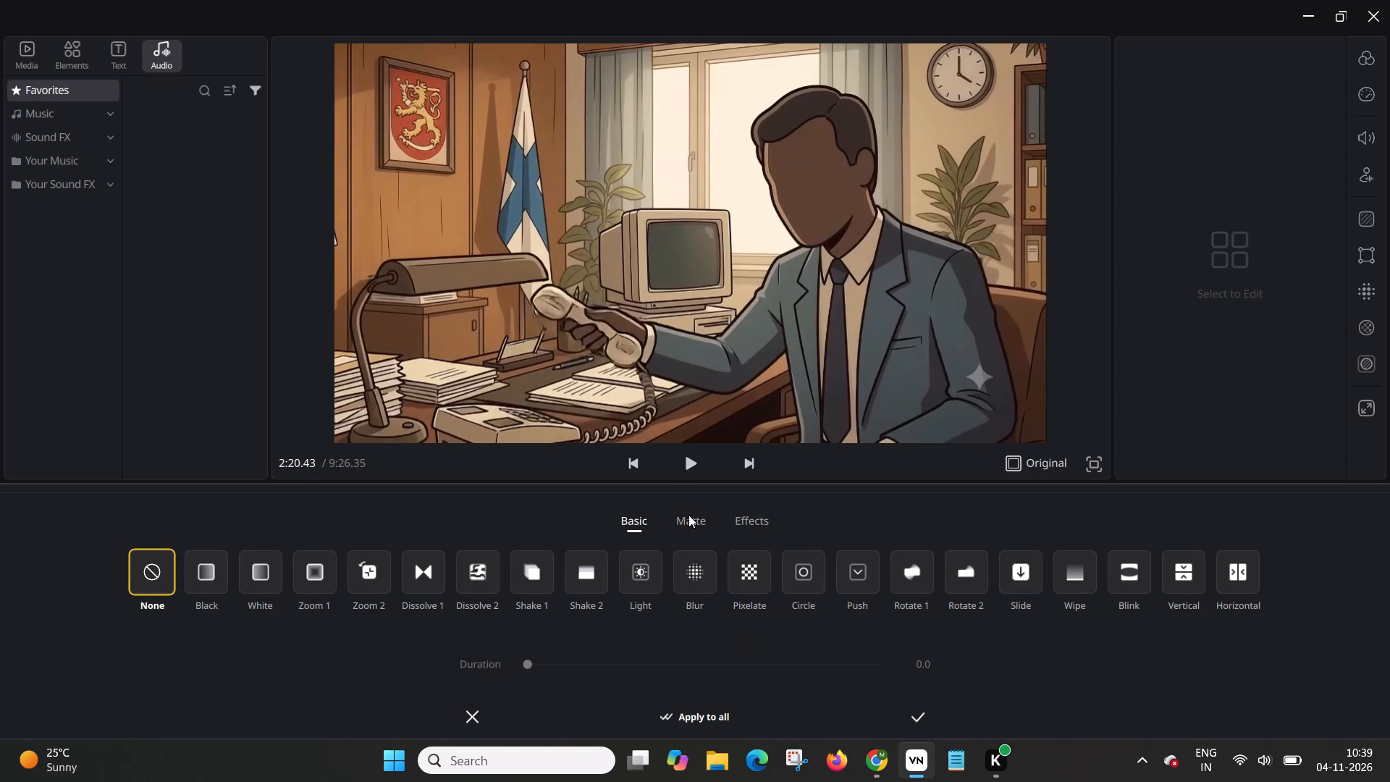
left_click(690, 521)
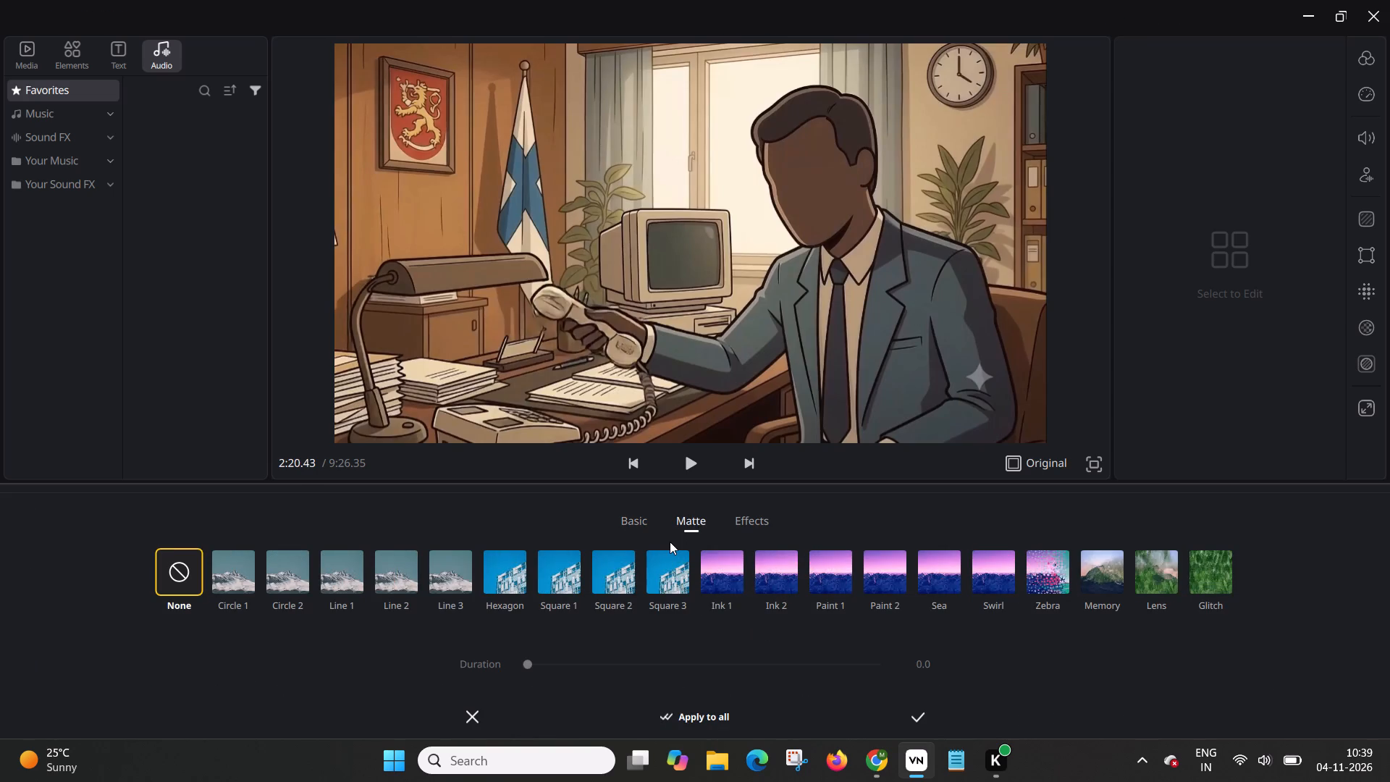
left_click(882, 583)
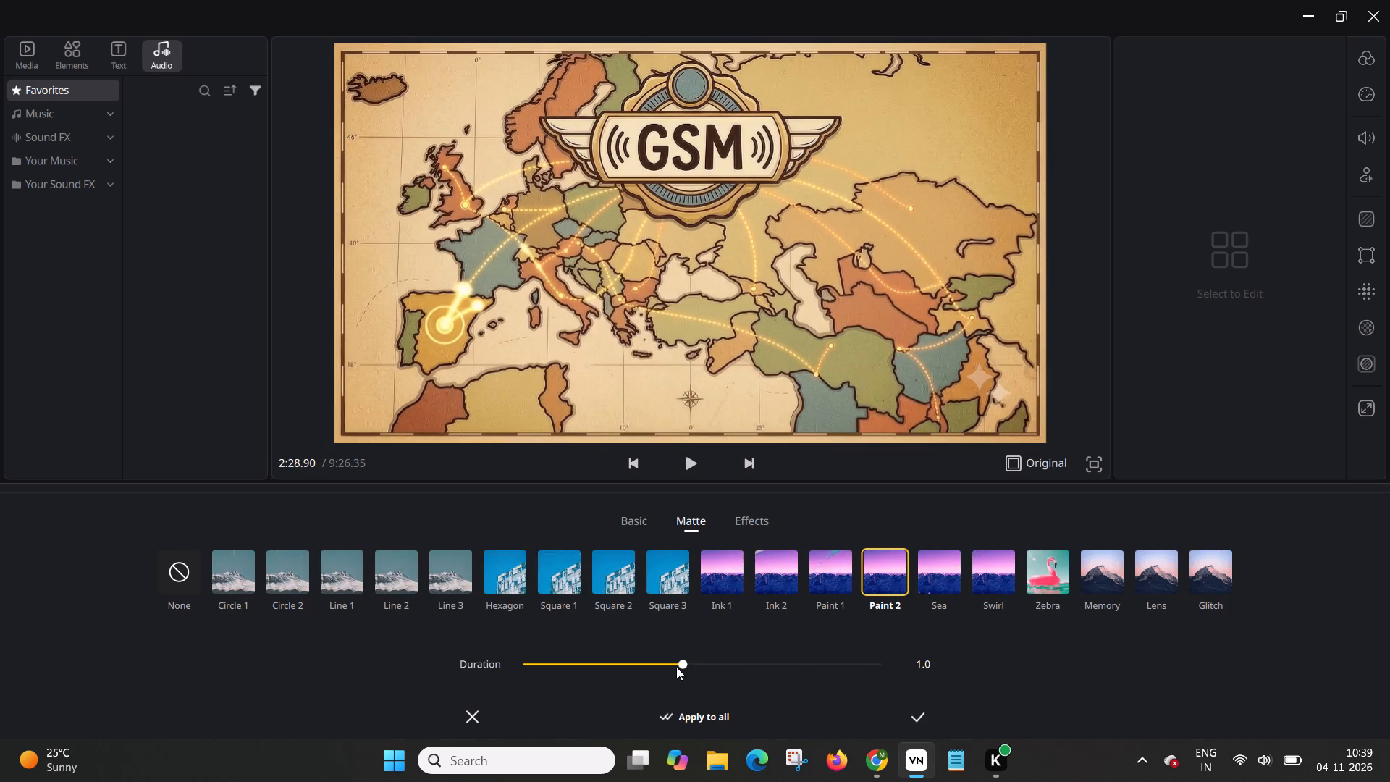
left_click_drag(676, 667, 773, 661)
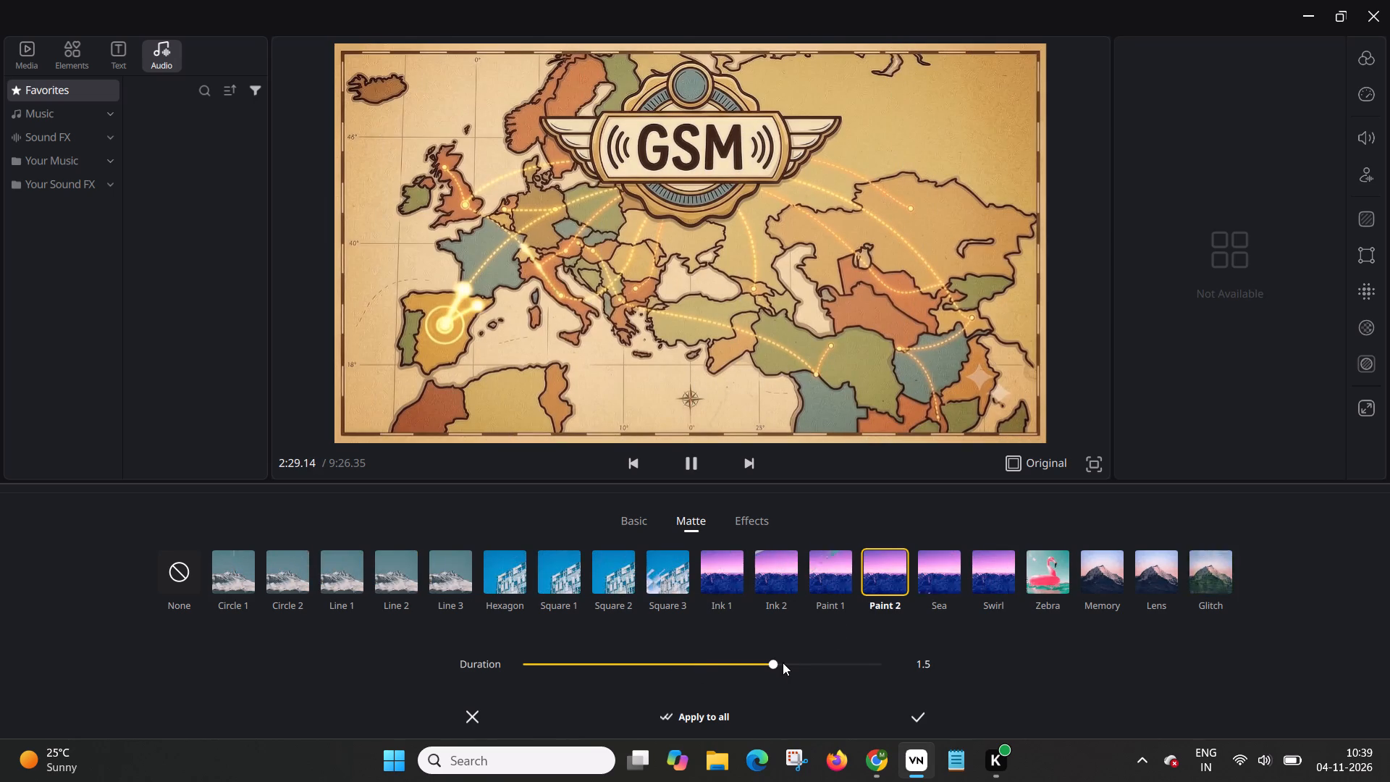
left_click(809, 665)
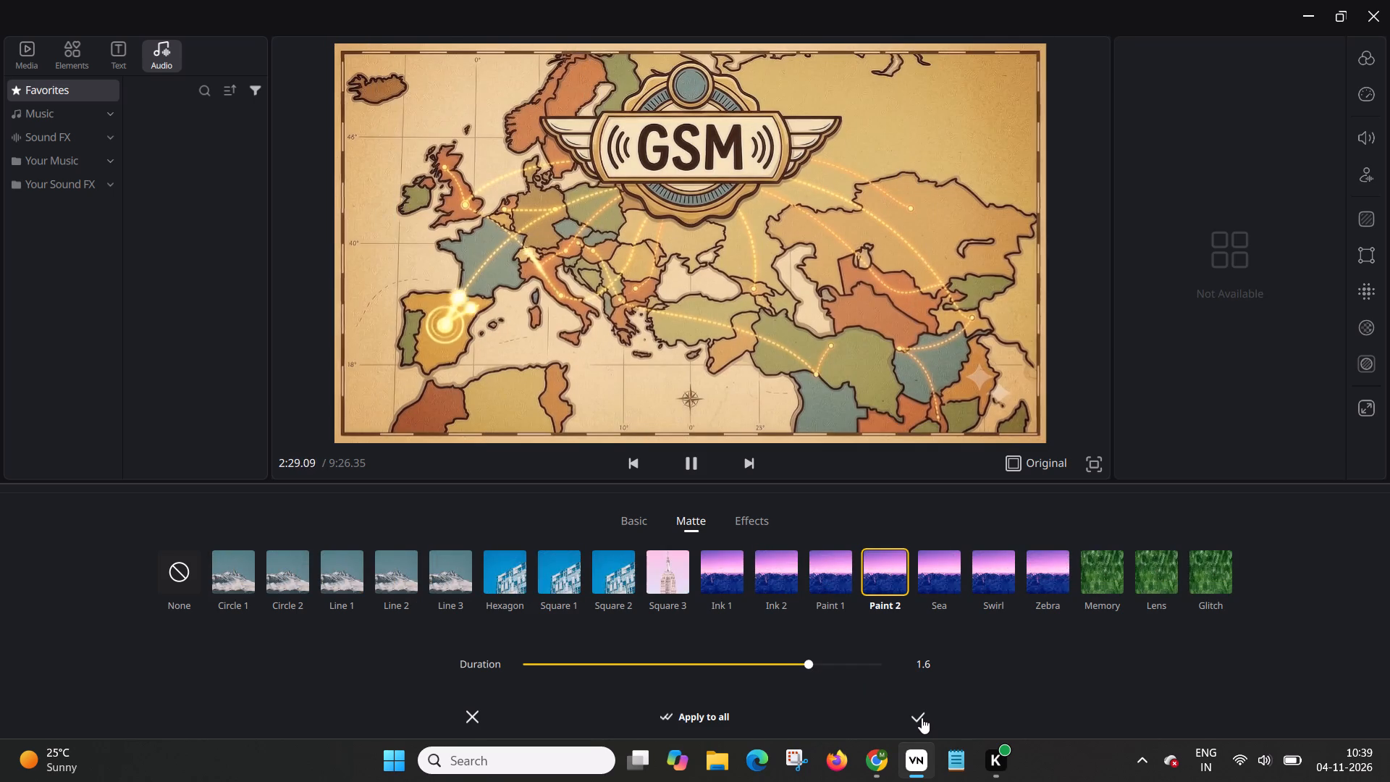
left_click(921, 715)
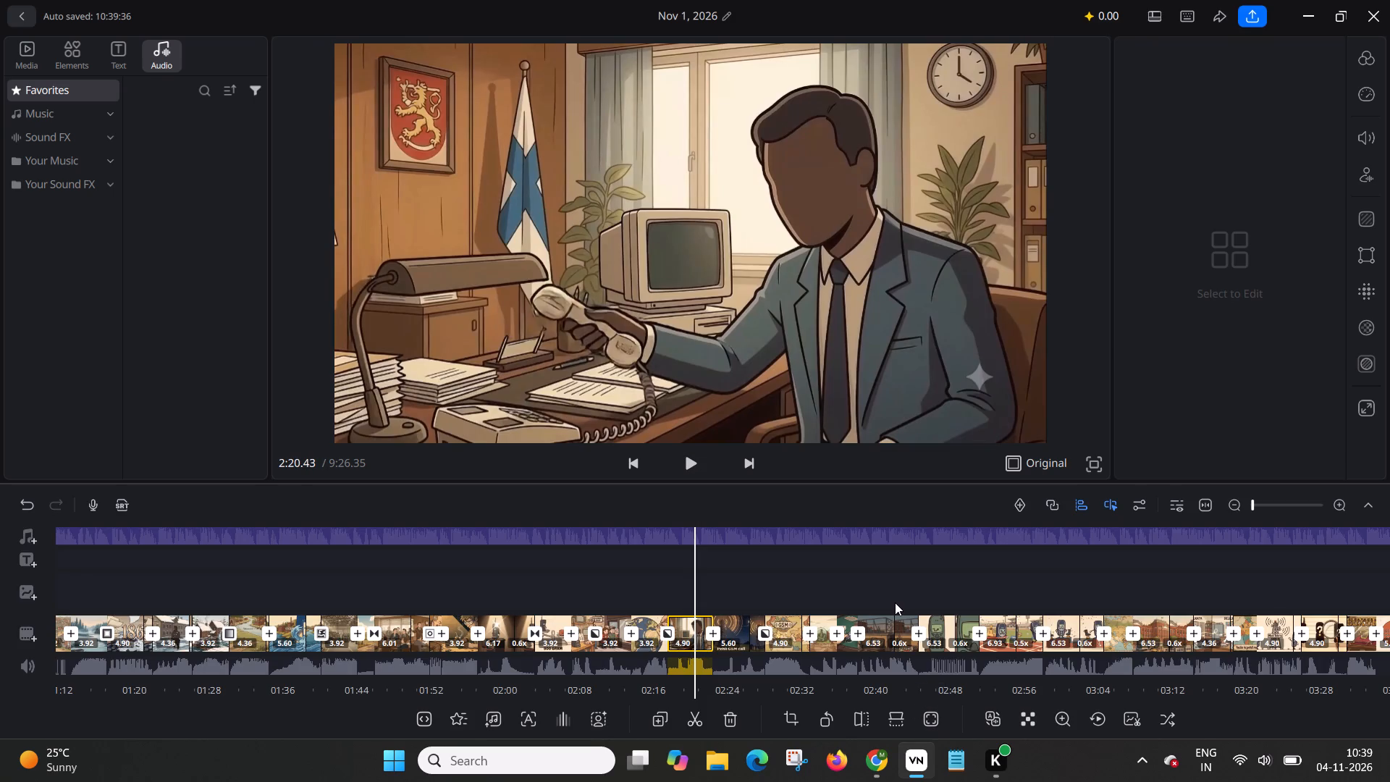
Add a Swirl matte transition leading into the Nokia poker table clip and lengthen its duration slightly.
left_click_drag(888, 584, 784, 592)
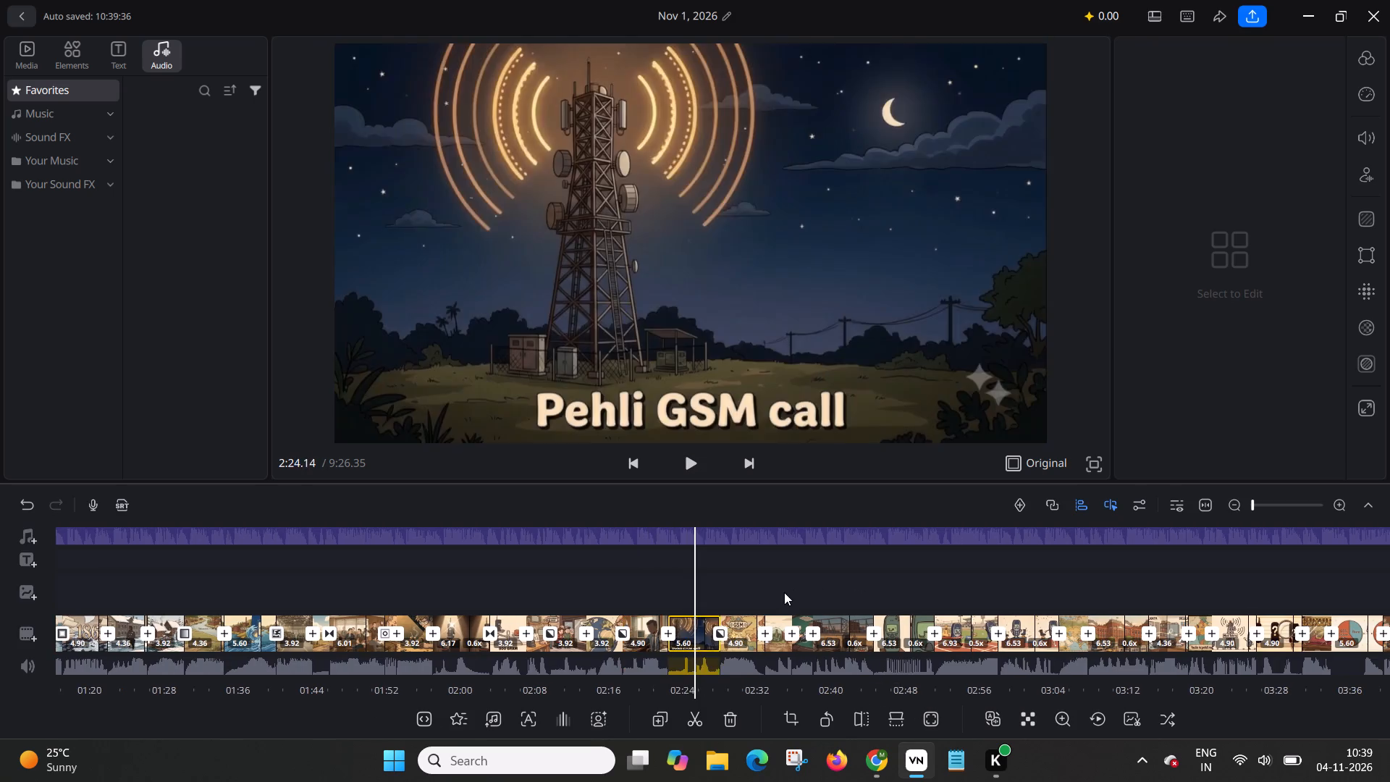
left_click_drag(784, 592, 772, 590)
left_click_drag(772, 590, 788, 592)
left_click(738, 634)
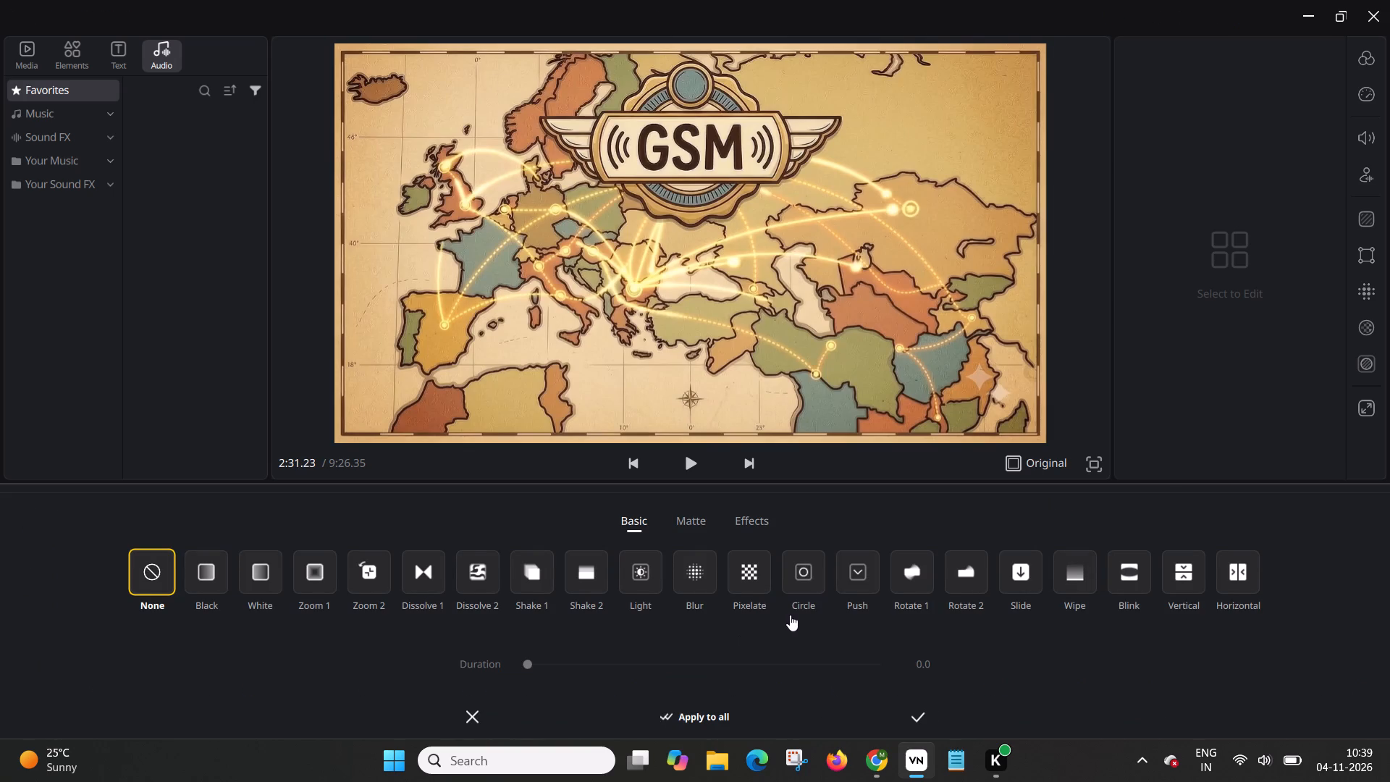
left_click(696, 518)
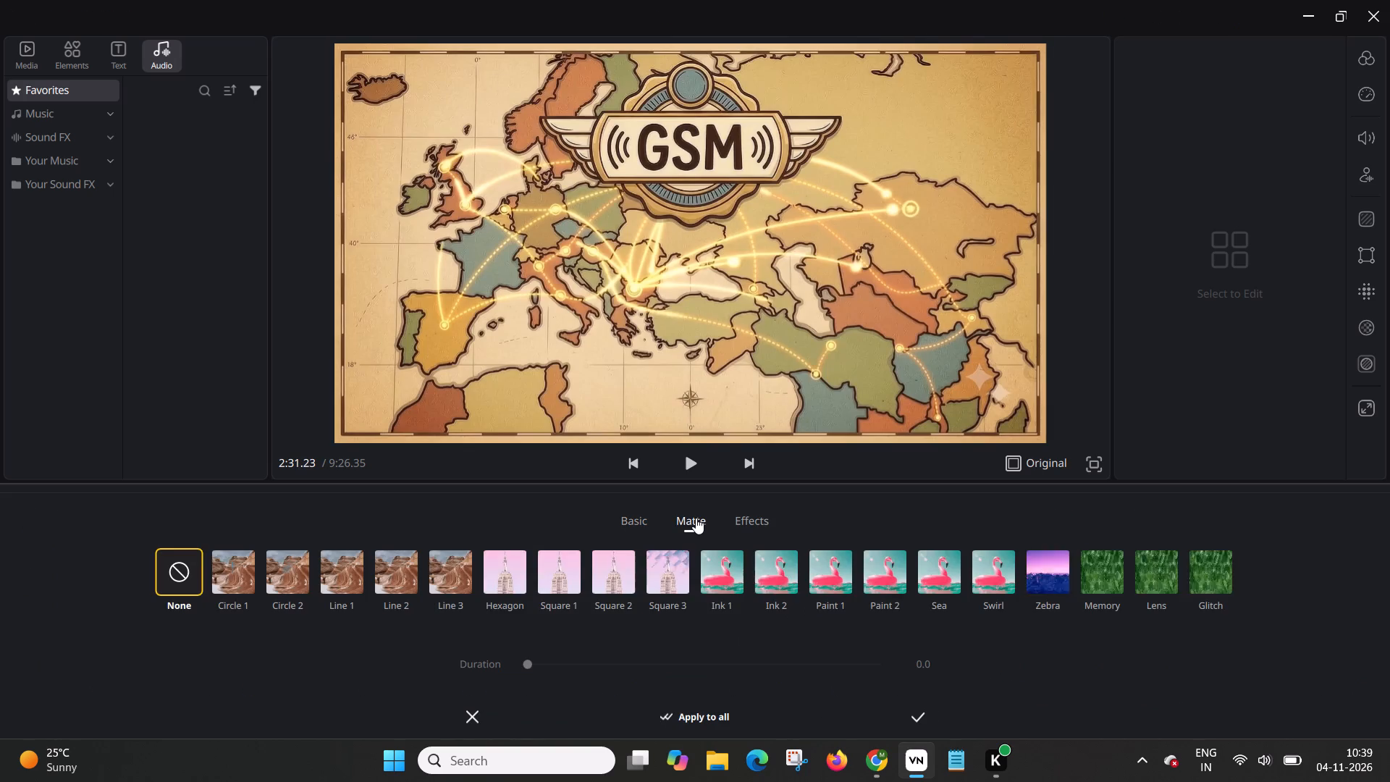
left_click(995, 582)
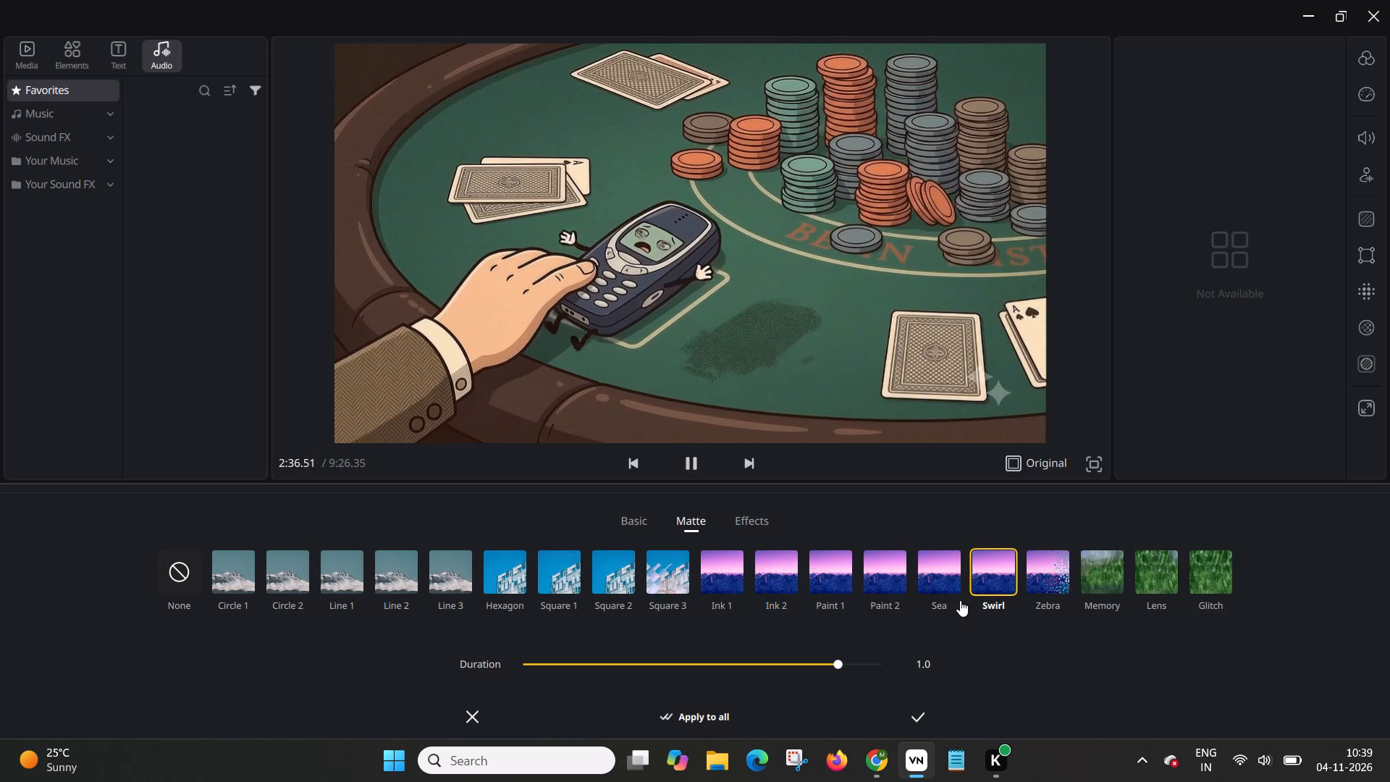
left_click_drag(836, 663, 859, 663)
left_click(916, 713)
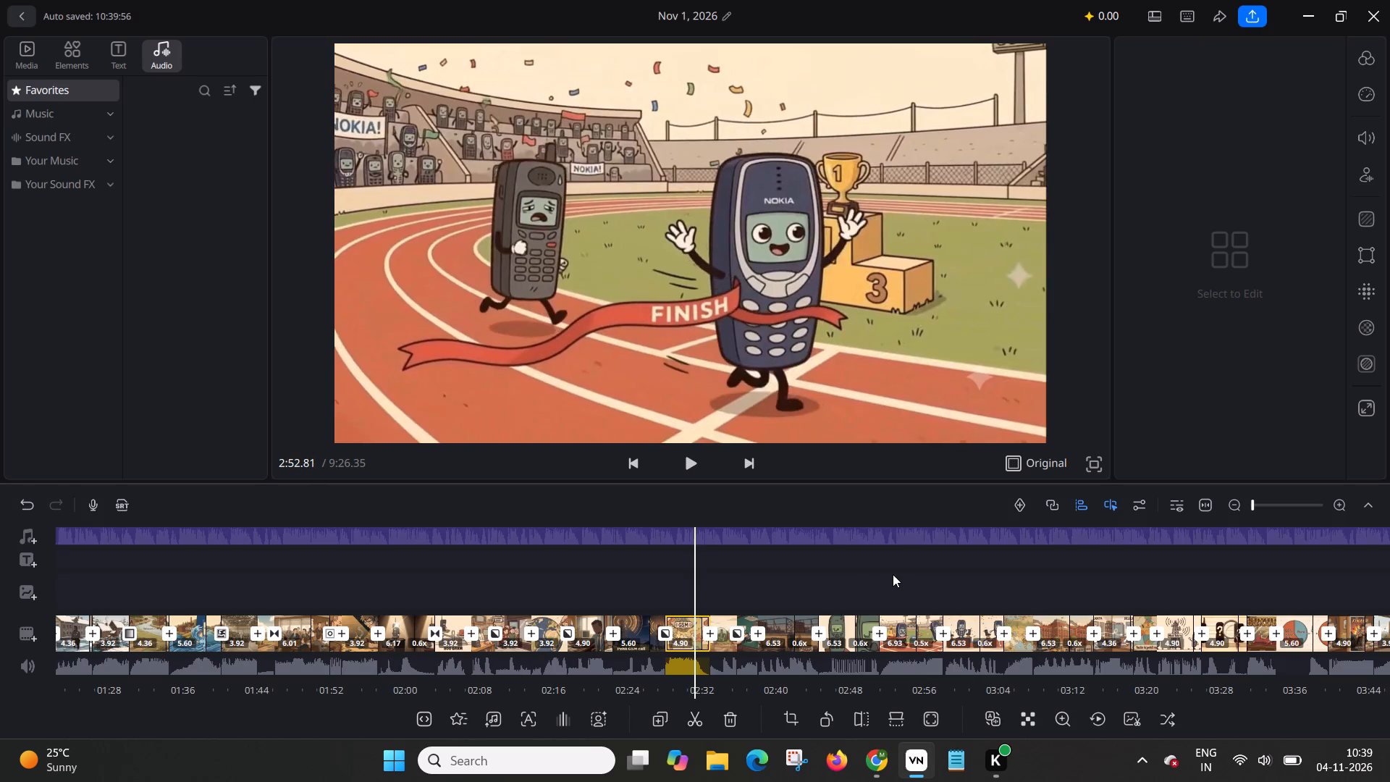
Add a Dissolve 1 transition with duration 2.1 between the Rubber, Cable and Paper SOLD signs clip and the Nokia 6110 clip.
left_click_drag(893, 574, 810, 579)
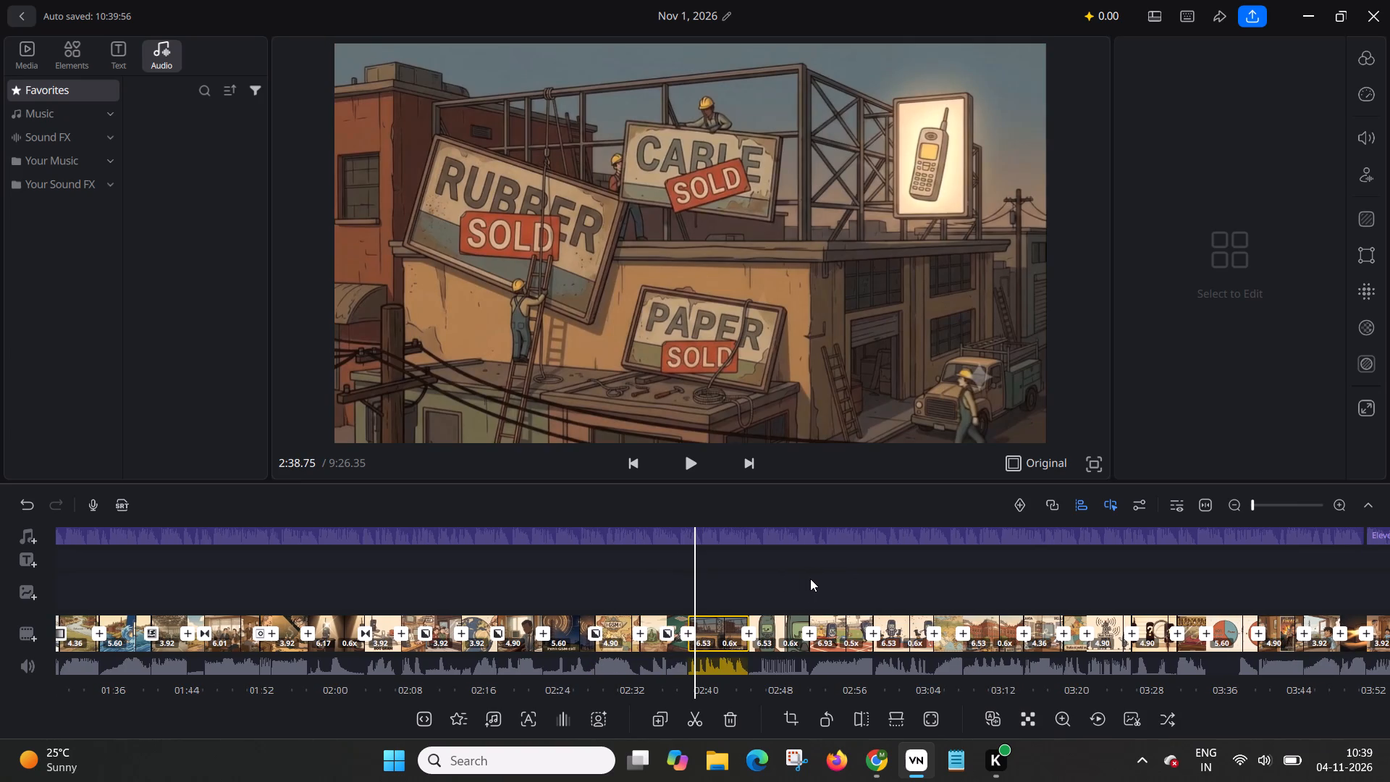
left_click(747, 631)
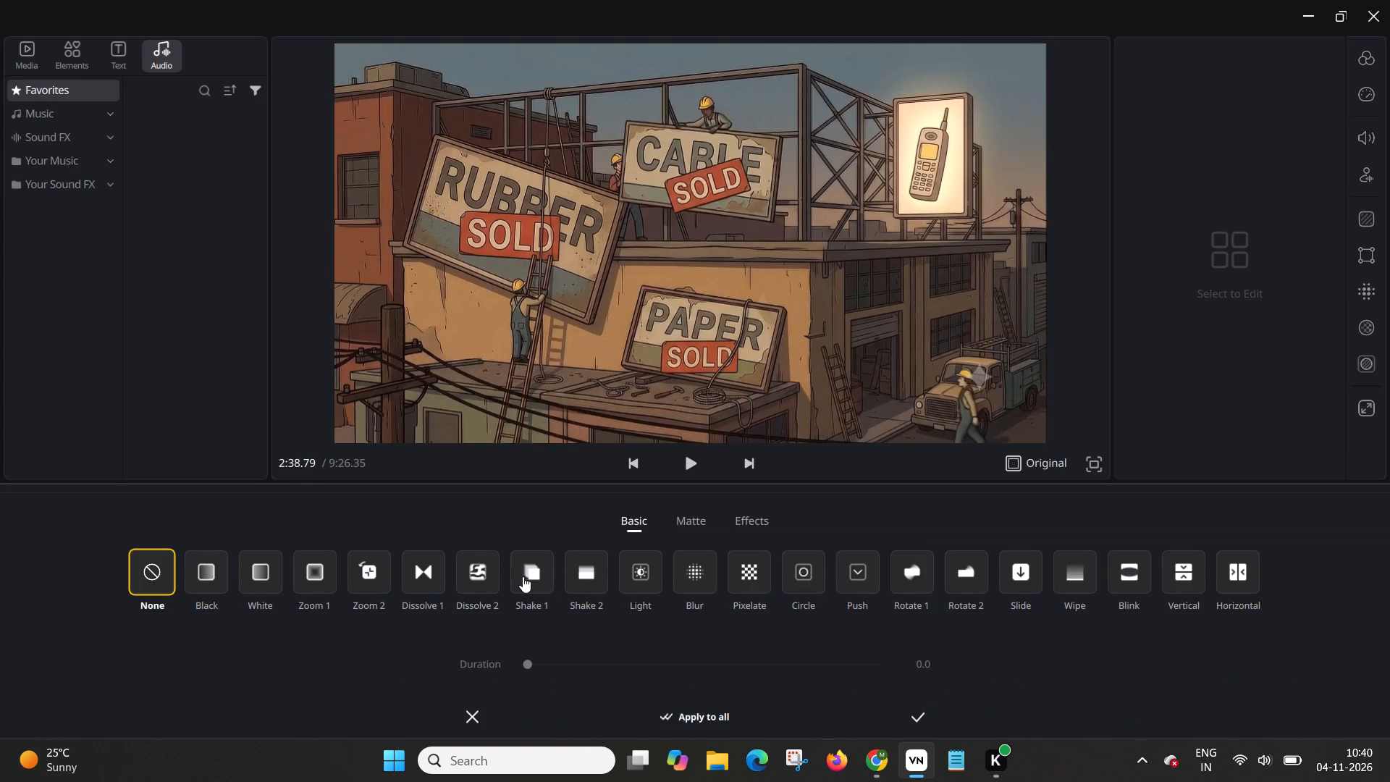
left_click(425, 573)
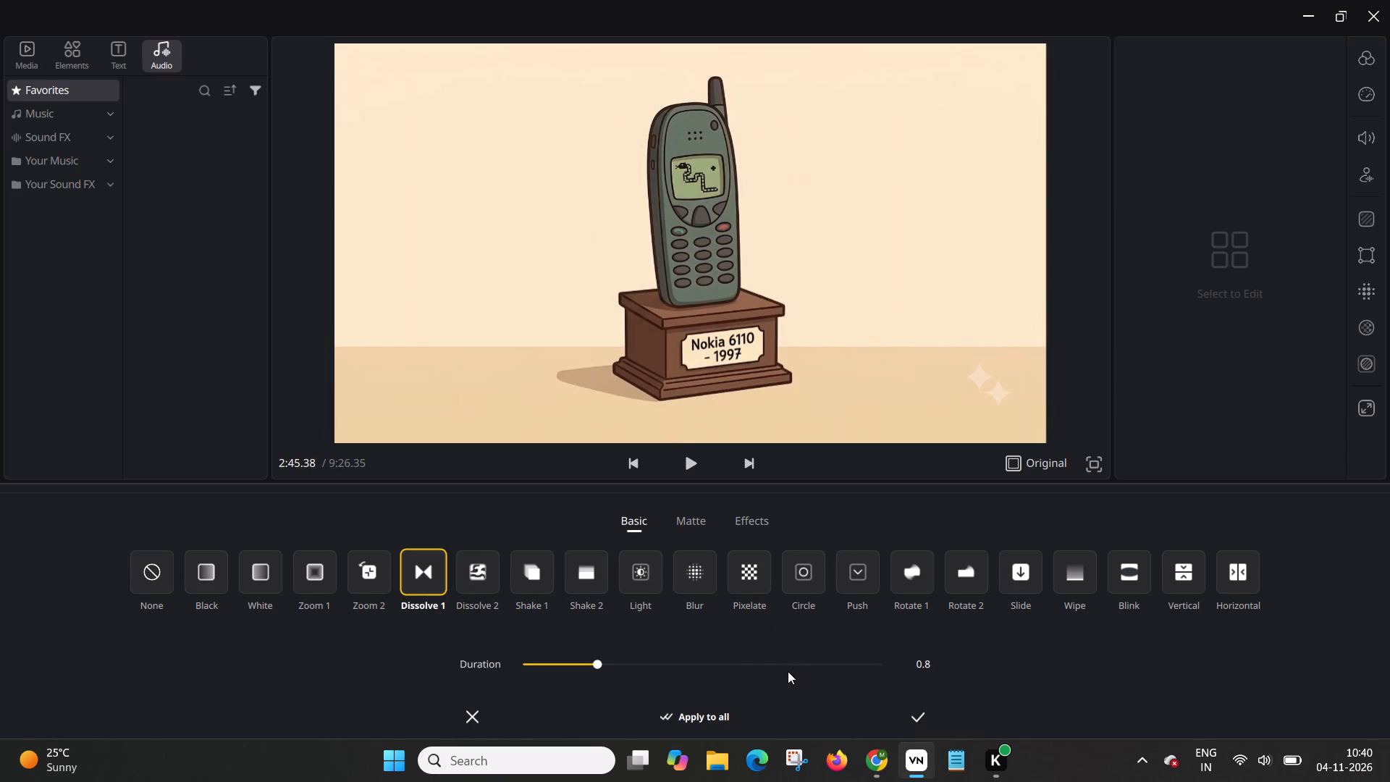
left_click(752, 659)
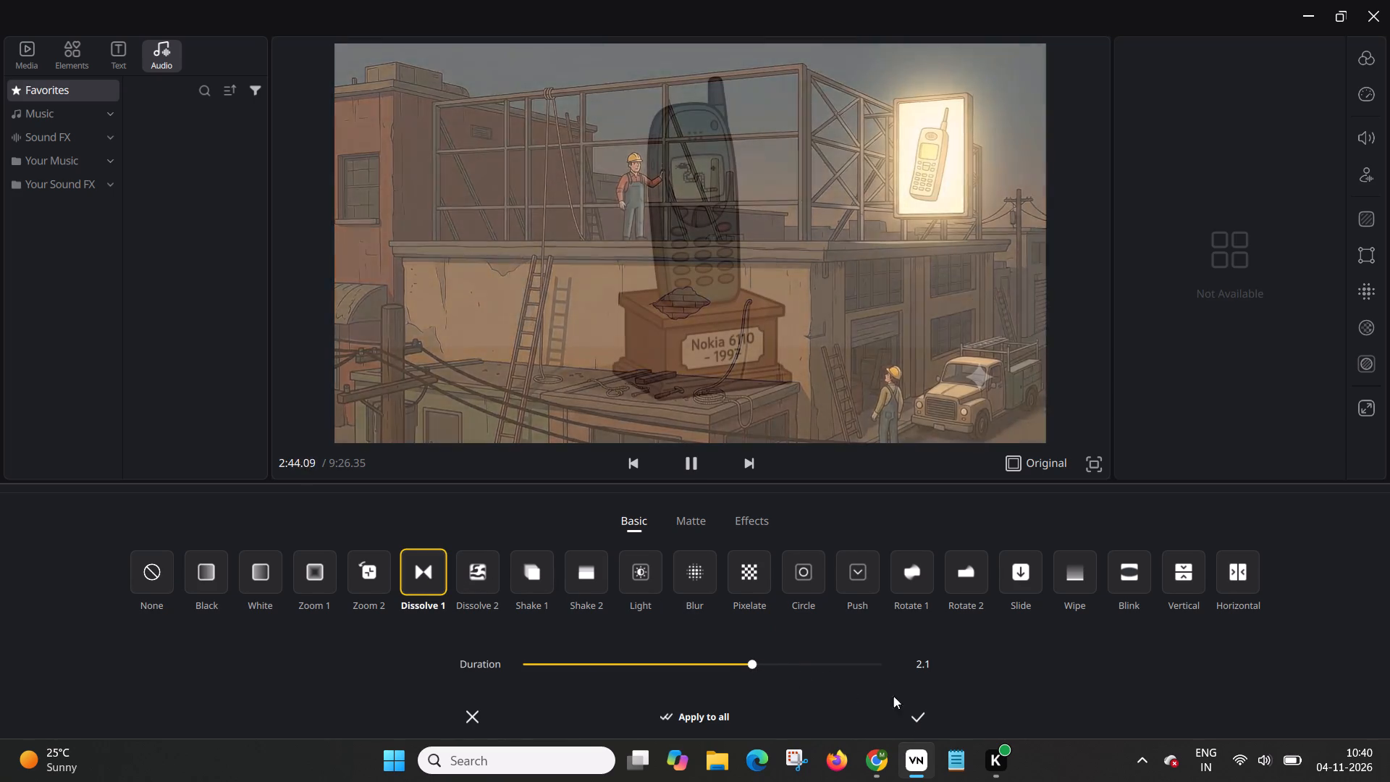
left_click(921, 713)
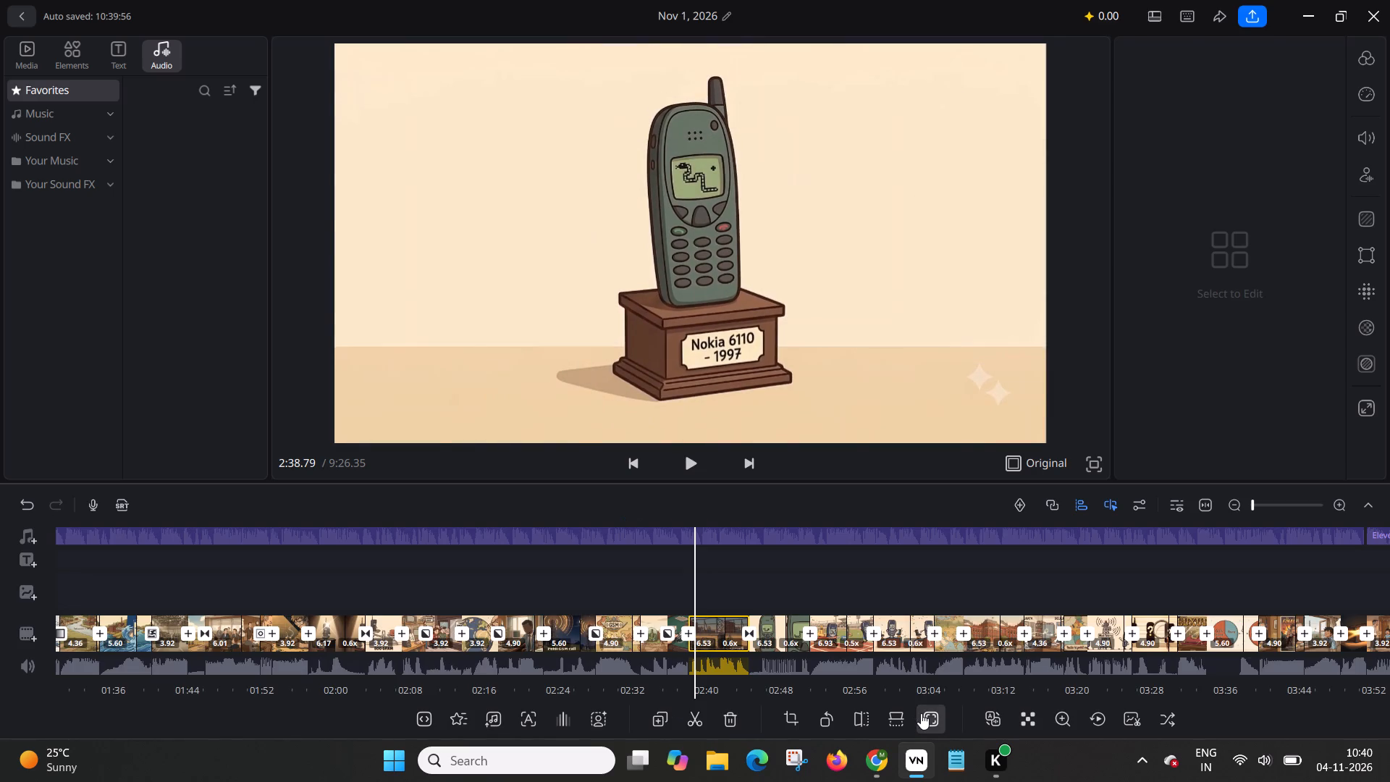
Apply a Circle transition with duration 0.6 between the race finish line clip and the winners' podium clip.
left_click_drag(825, 597, 813, 597)
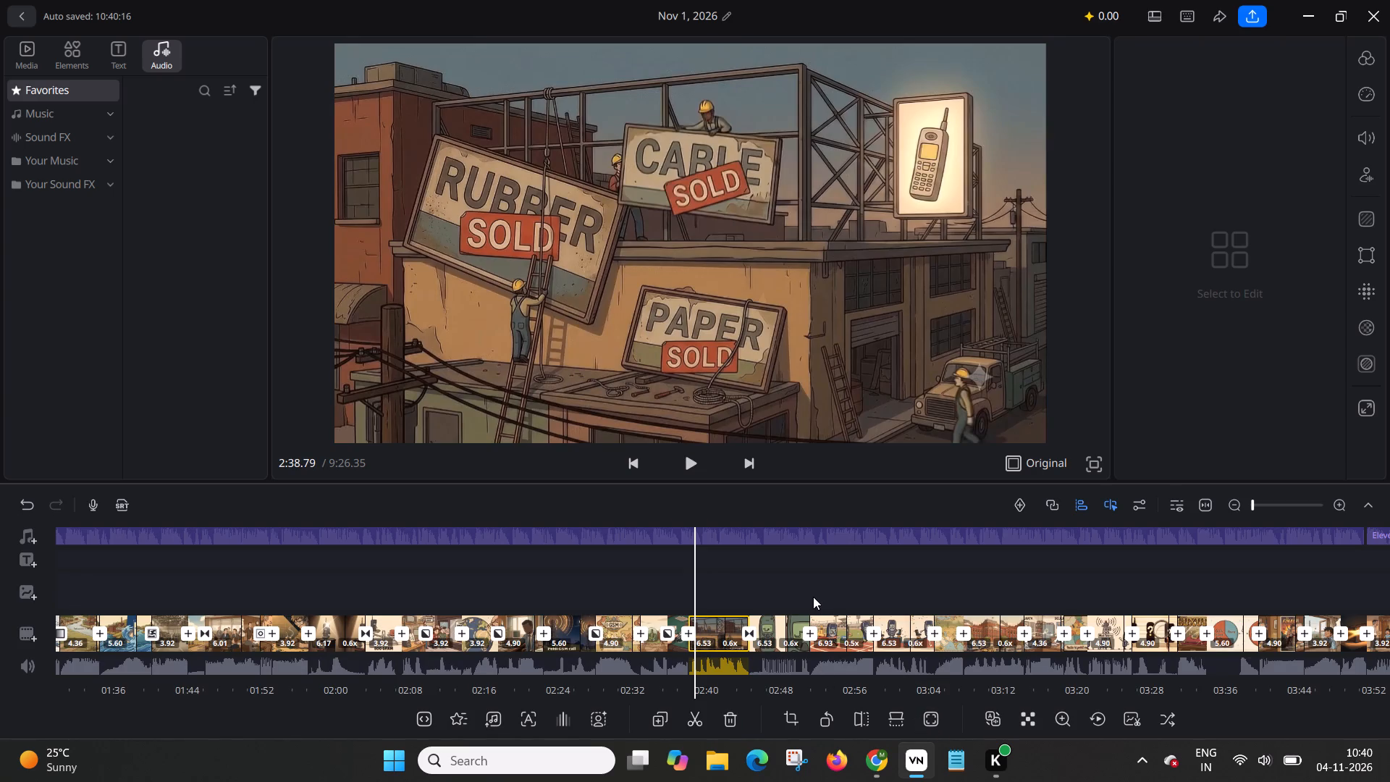
left_click_drag(813, 597, 736, 593)
left_click_drag(787, 576, 727, 575)
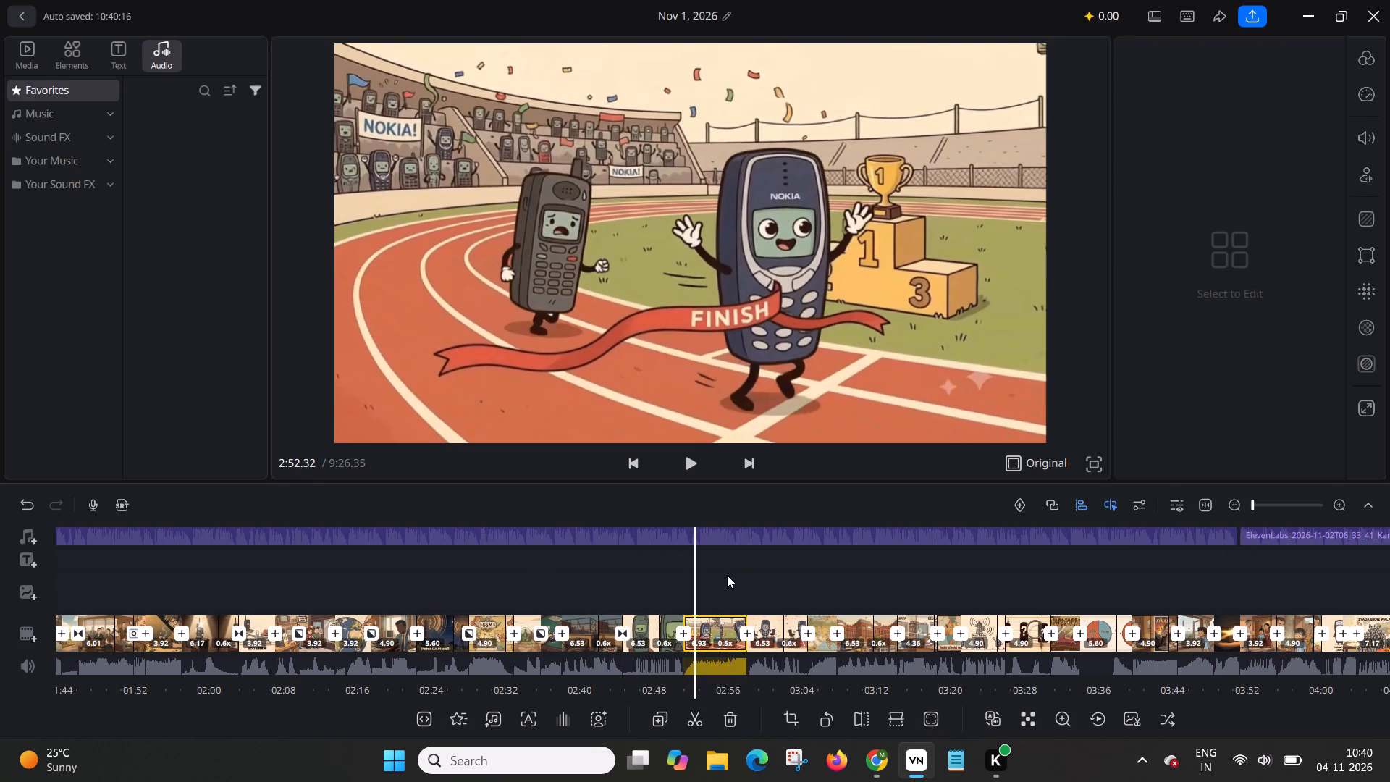
left_click_drag(727, 575, 717, 573)
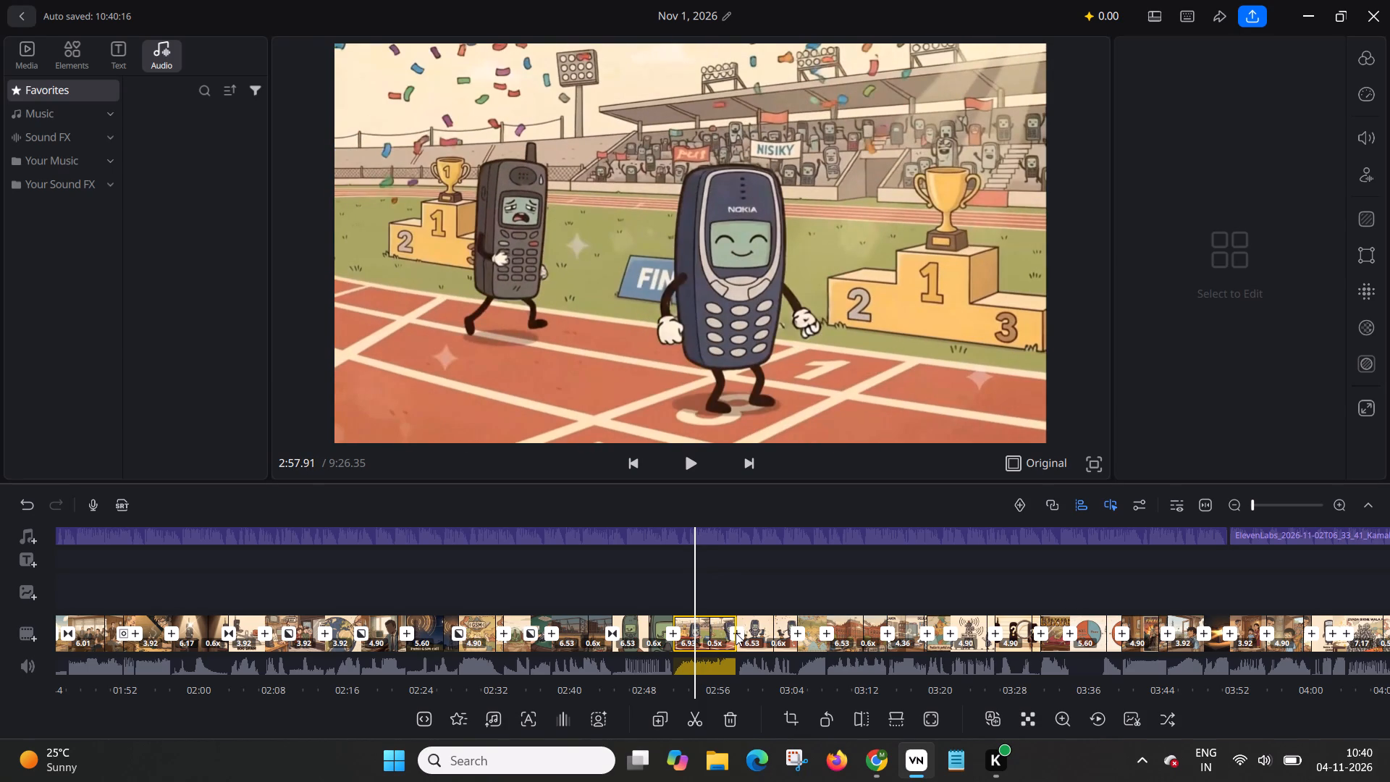
left_click(736, 633)
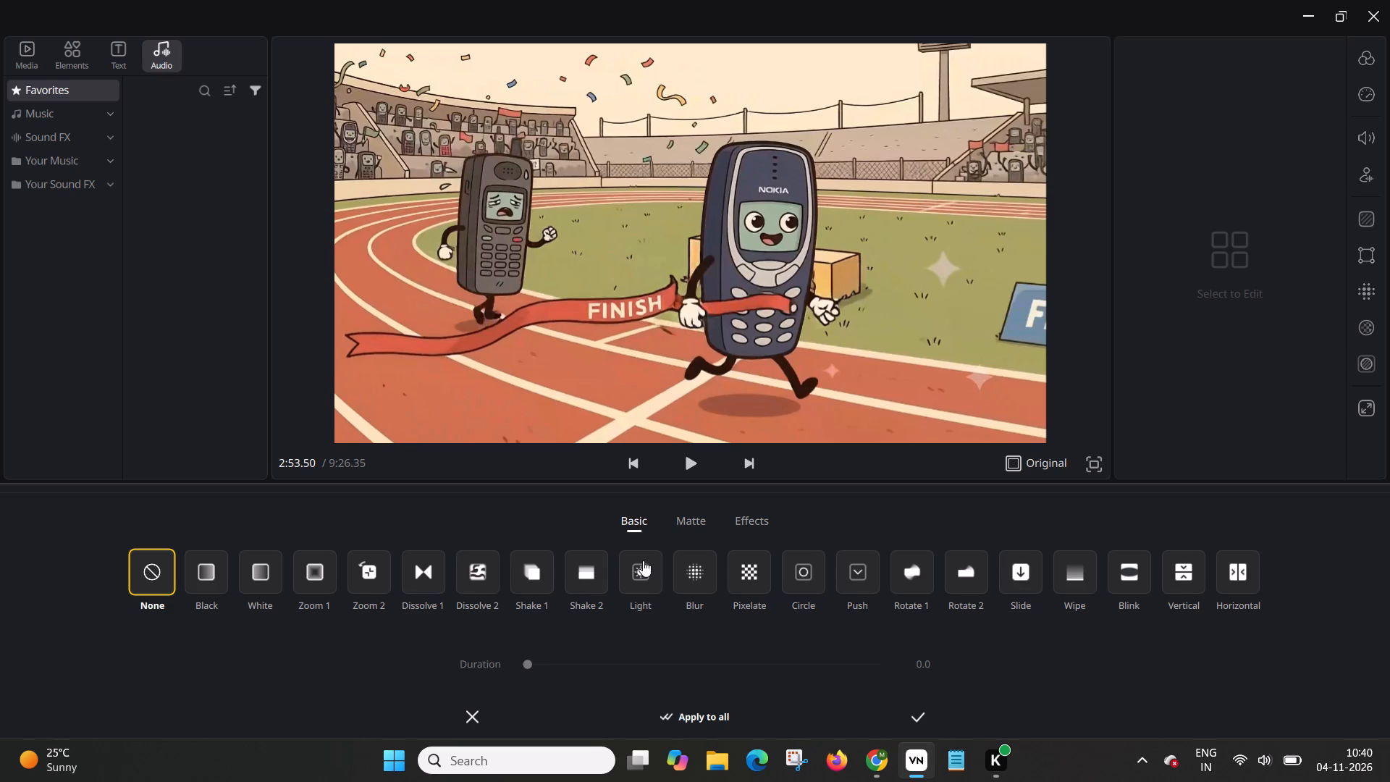
left_click(792, 579)
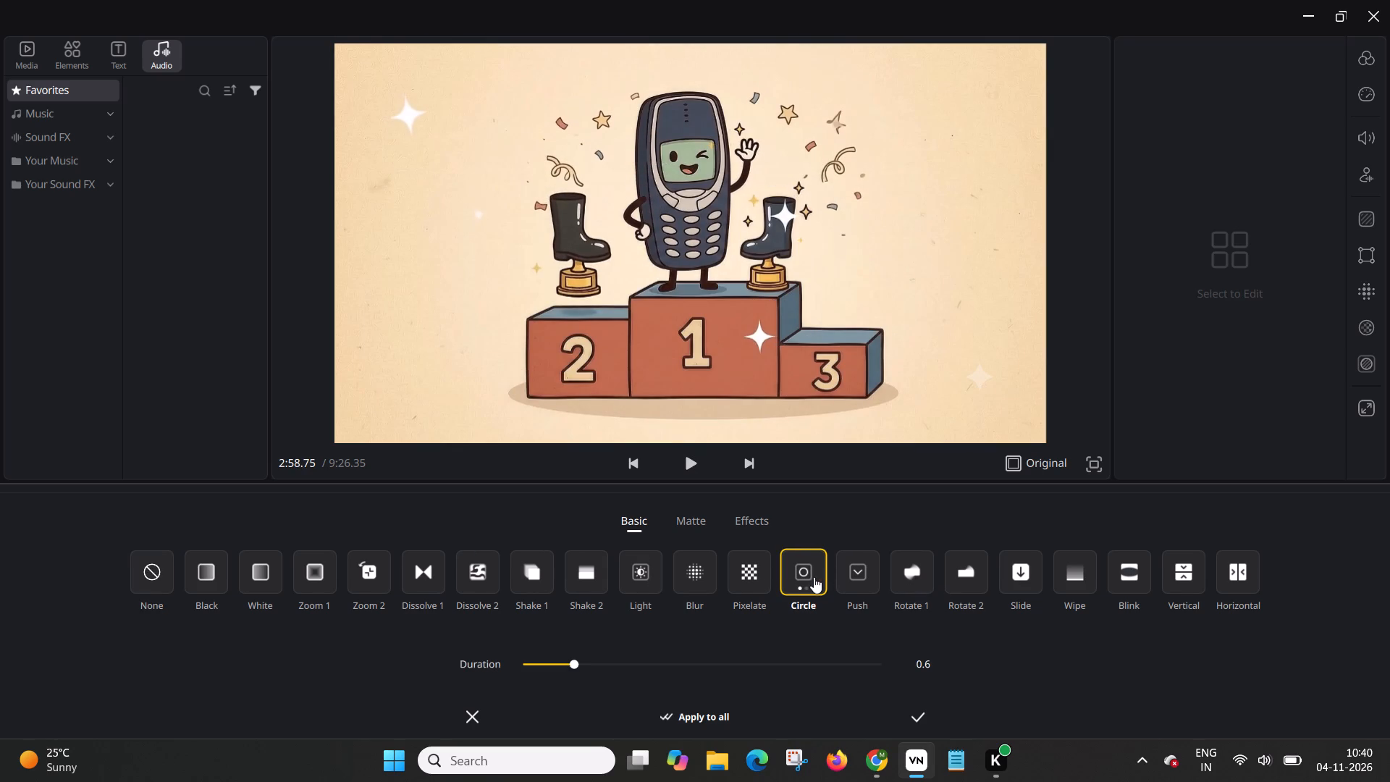
Check the credit balance, top-up options and VN Pro plans required for the paid Effects transitions.
left_click(734, 524)
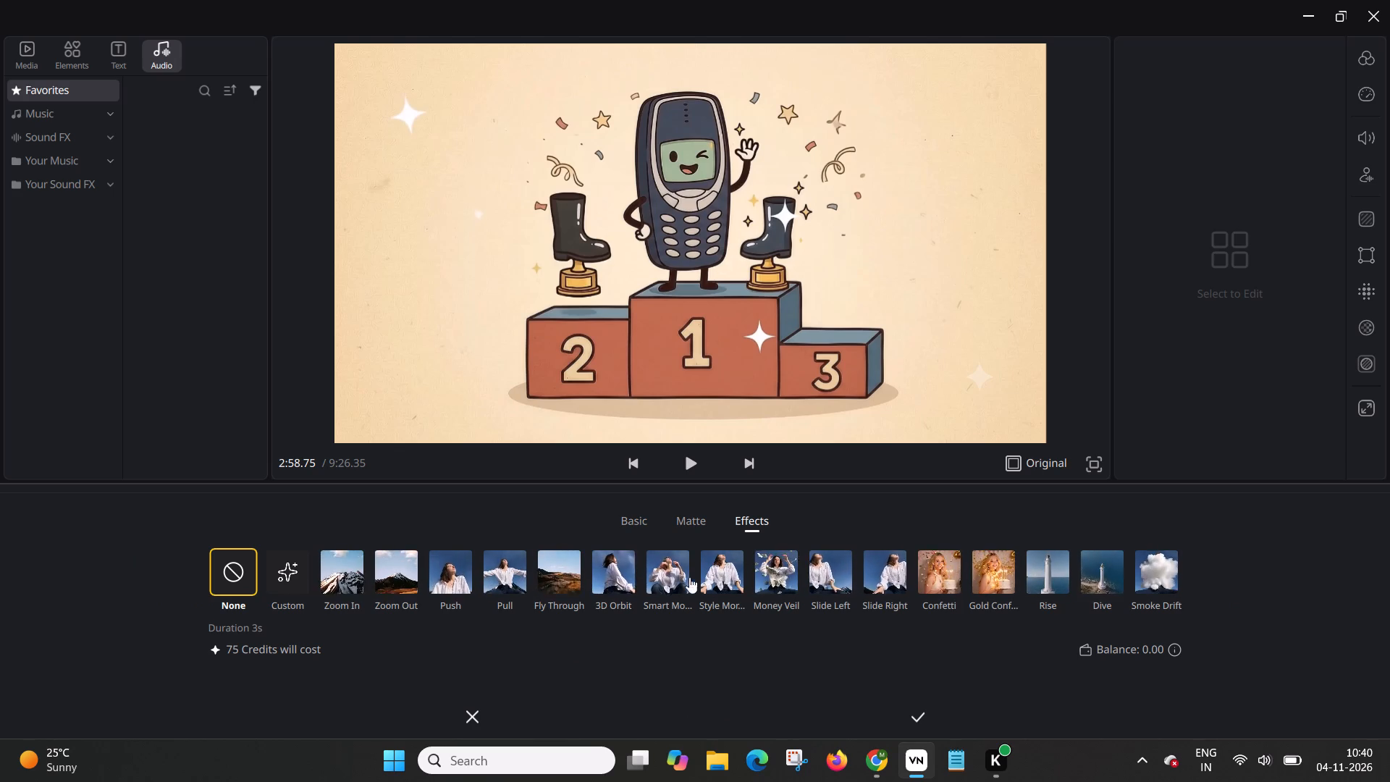
left_click(1174, 649)
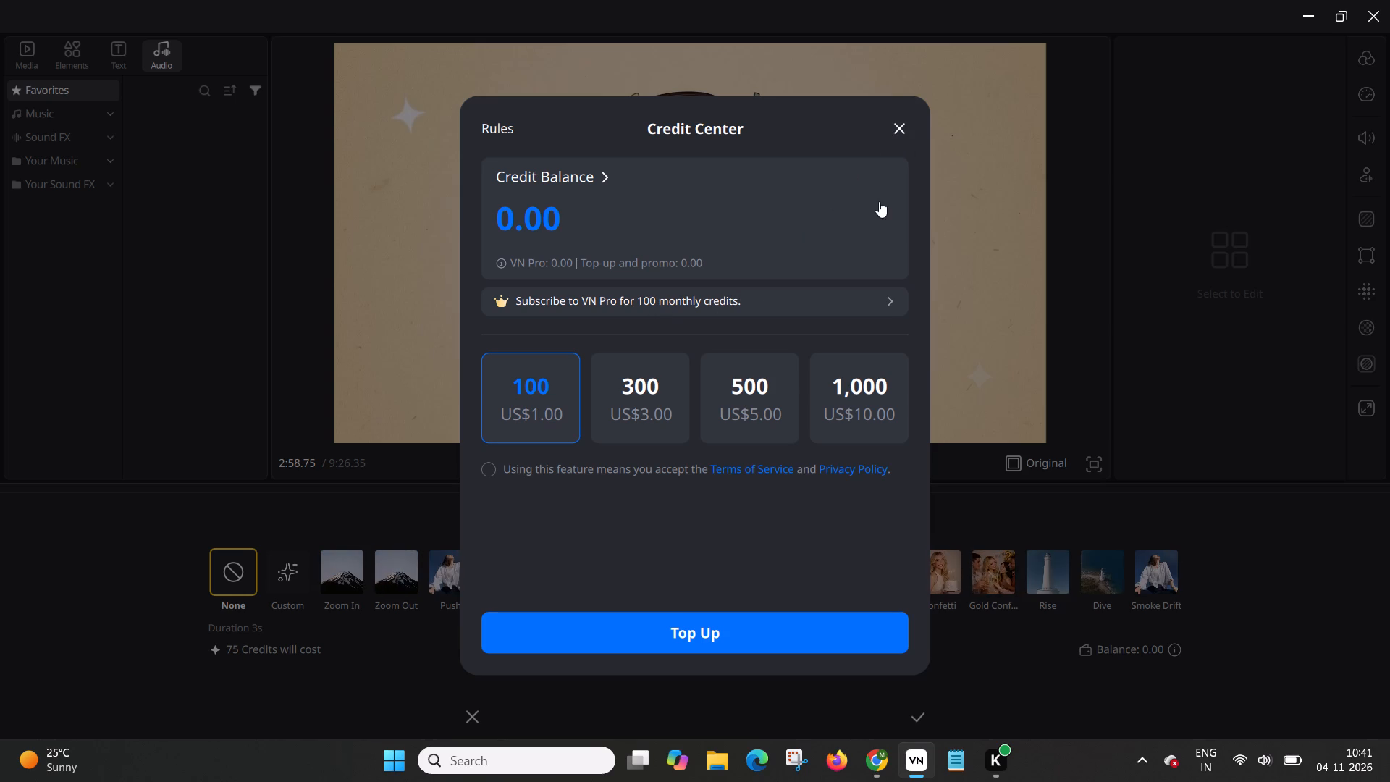
left_click(879, 303)
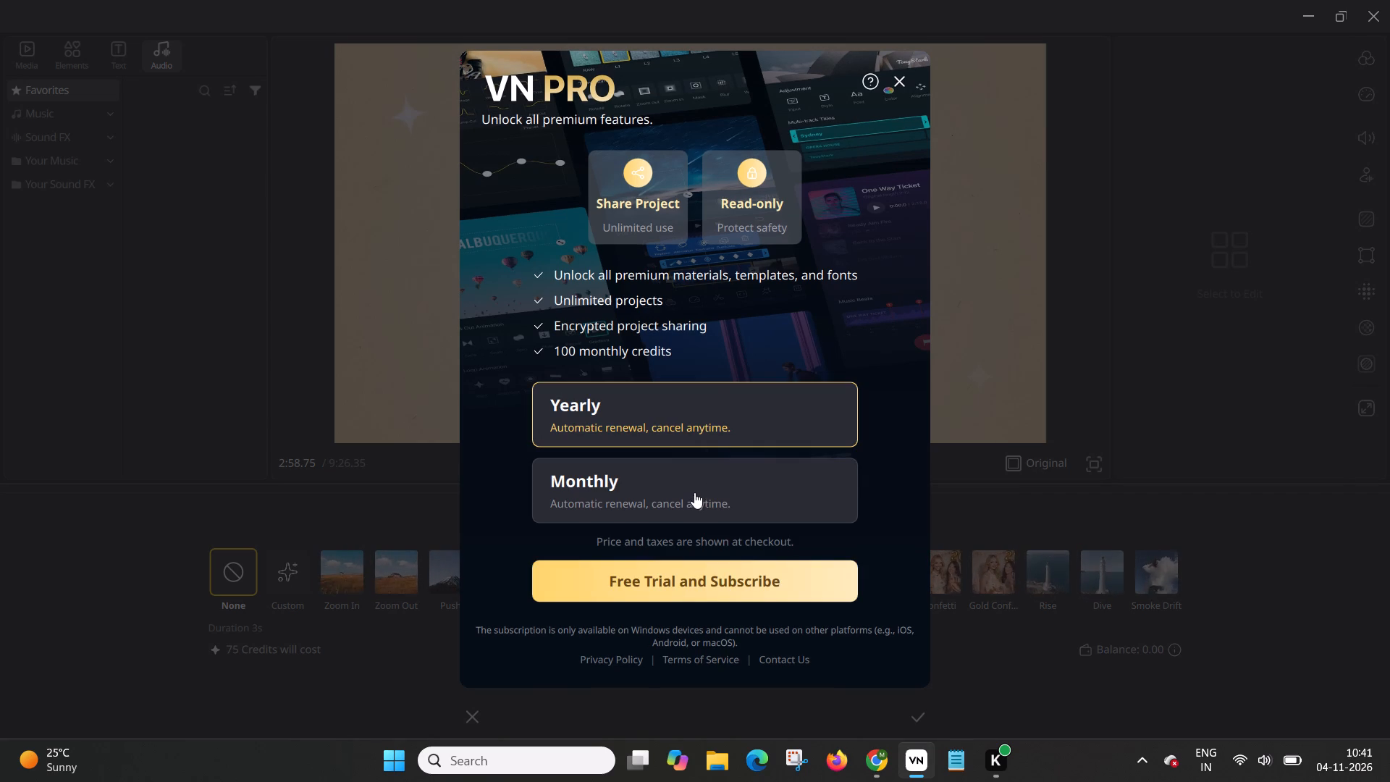
scroll(727, 400, "down", 1)
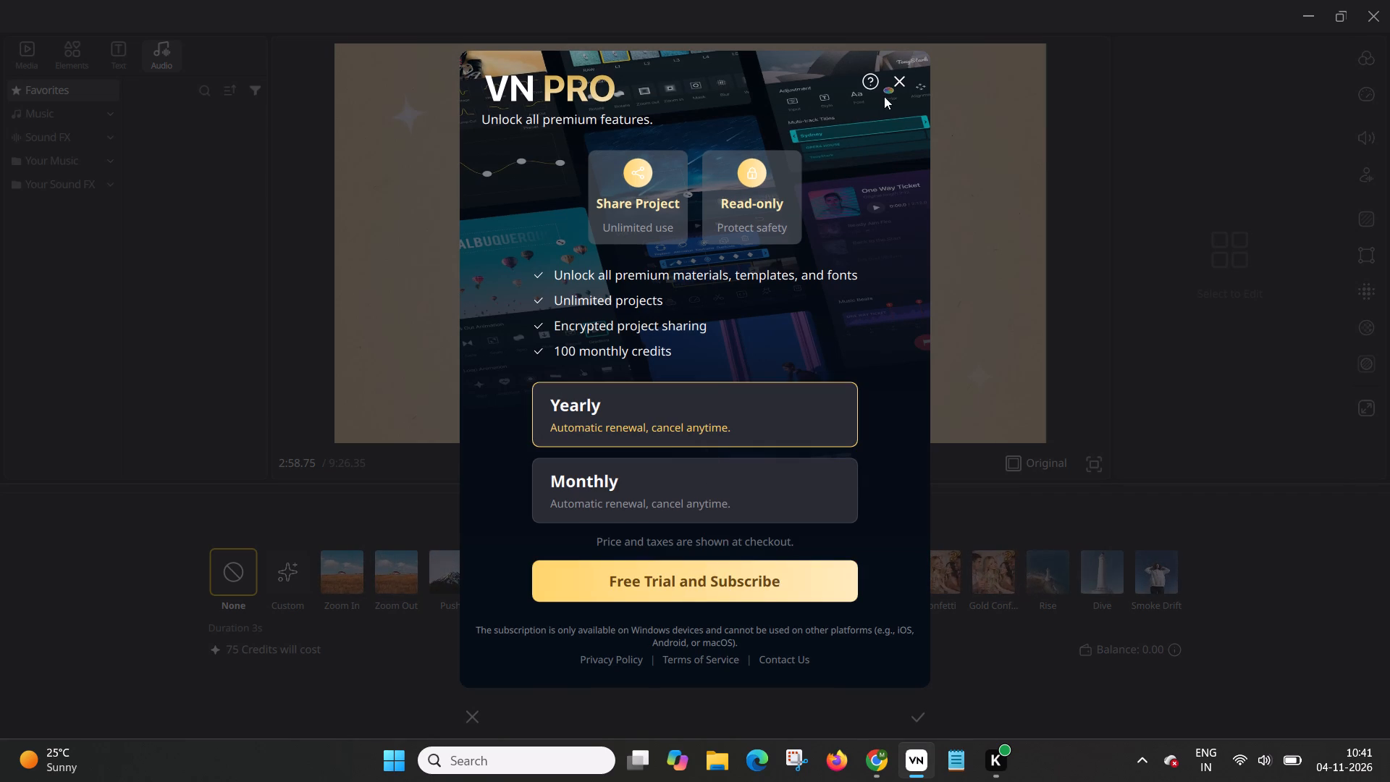
left_click(892, 84)
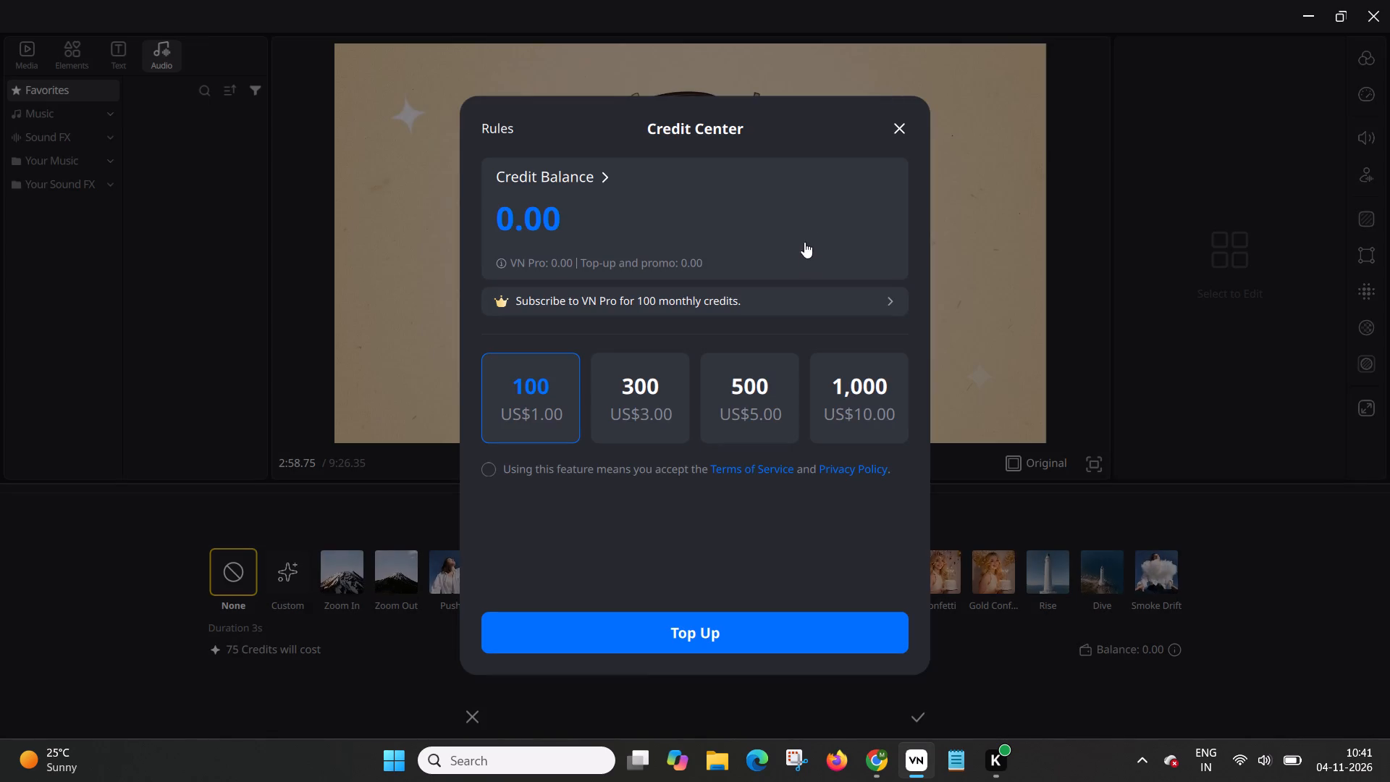
left_click(901, 122)
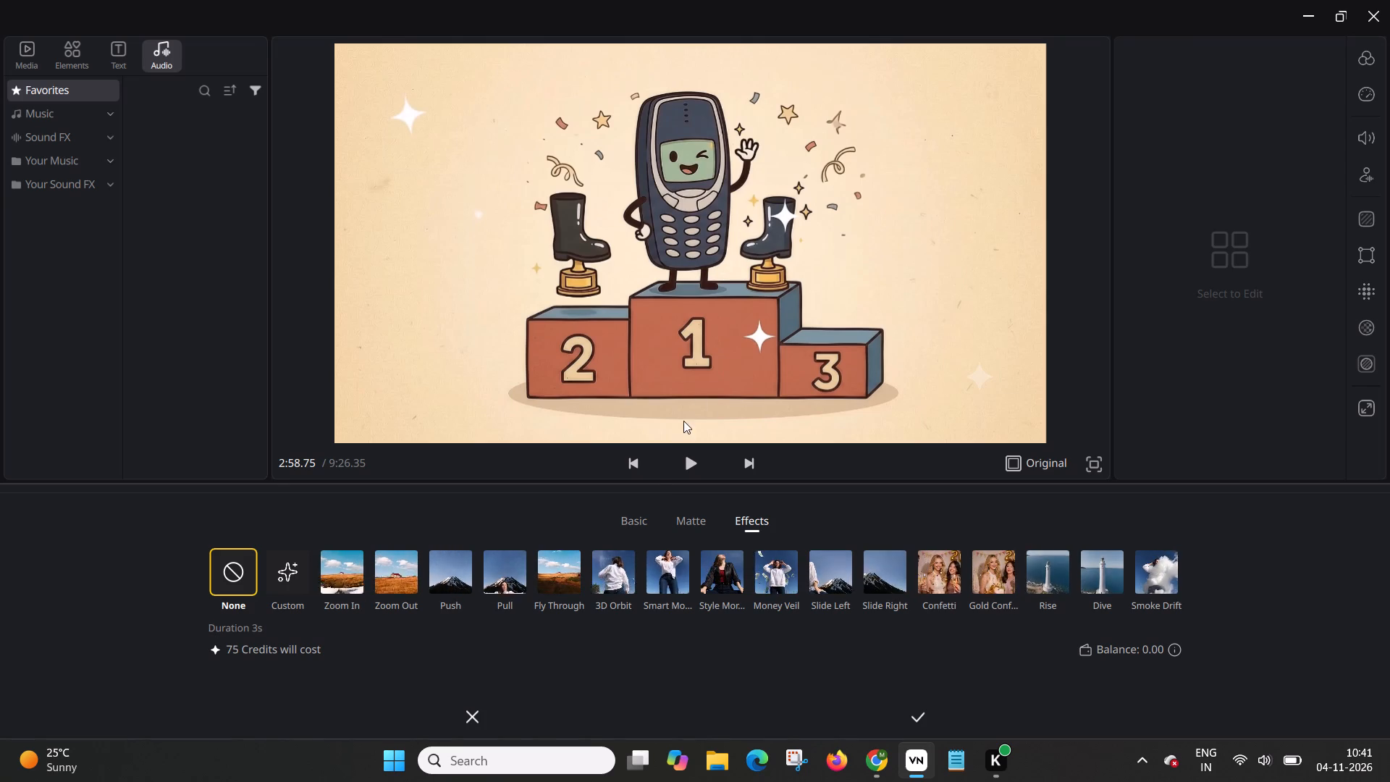
Replace the transition between the race finish line clip and the winners' podium clip with a Square 3 matte, duration 1.8.
left_click(672, 519)
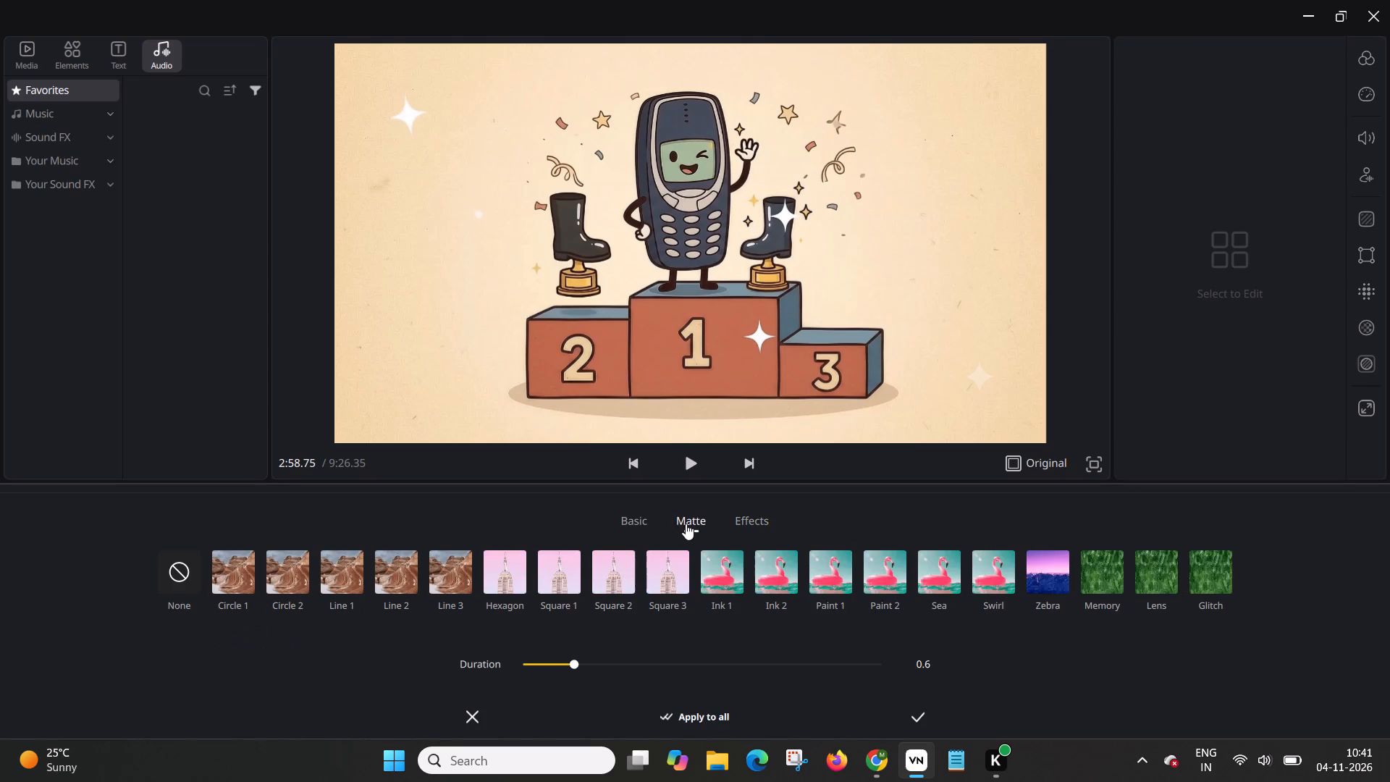
left_click(662, 574)
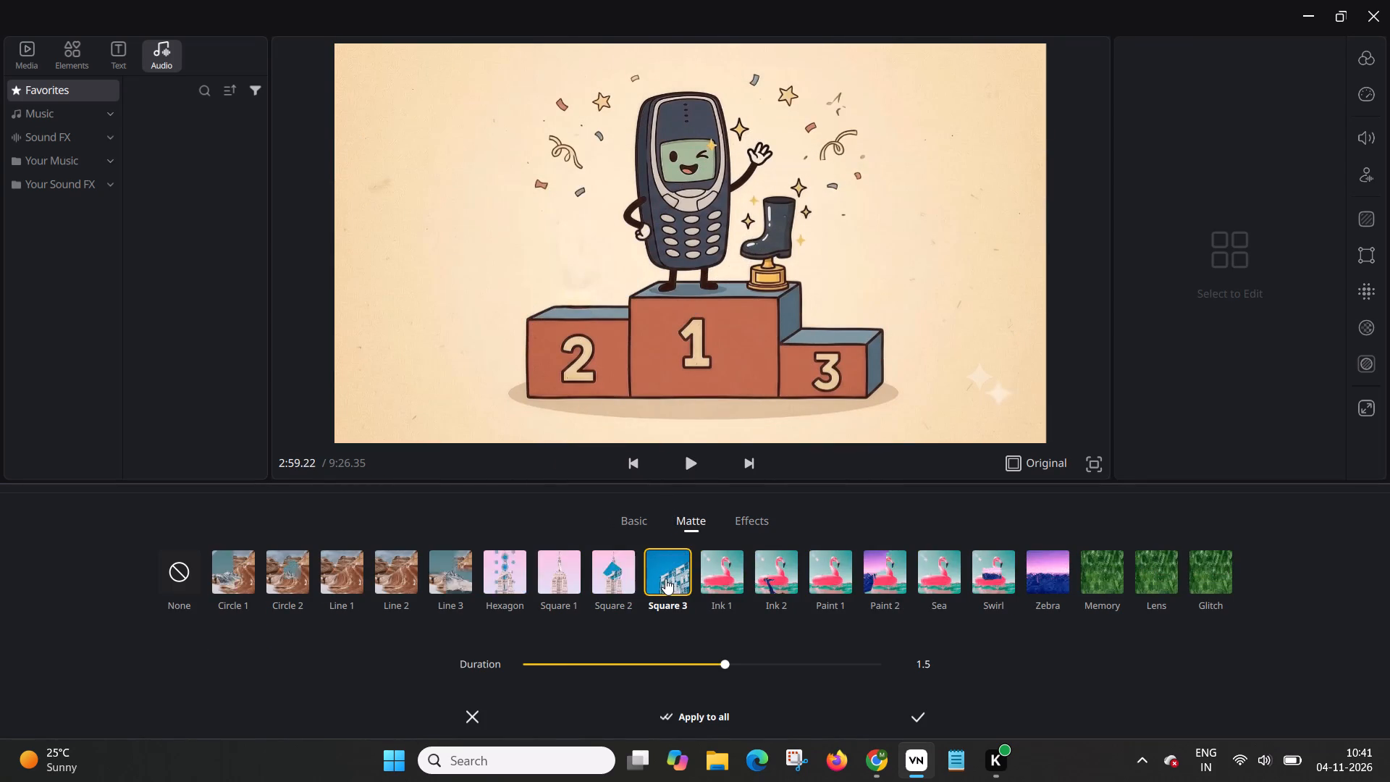
left_click_drag(721, 663, 754, 667)
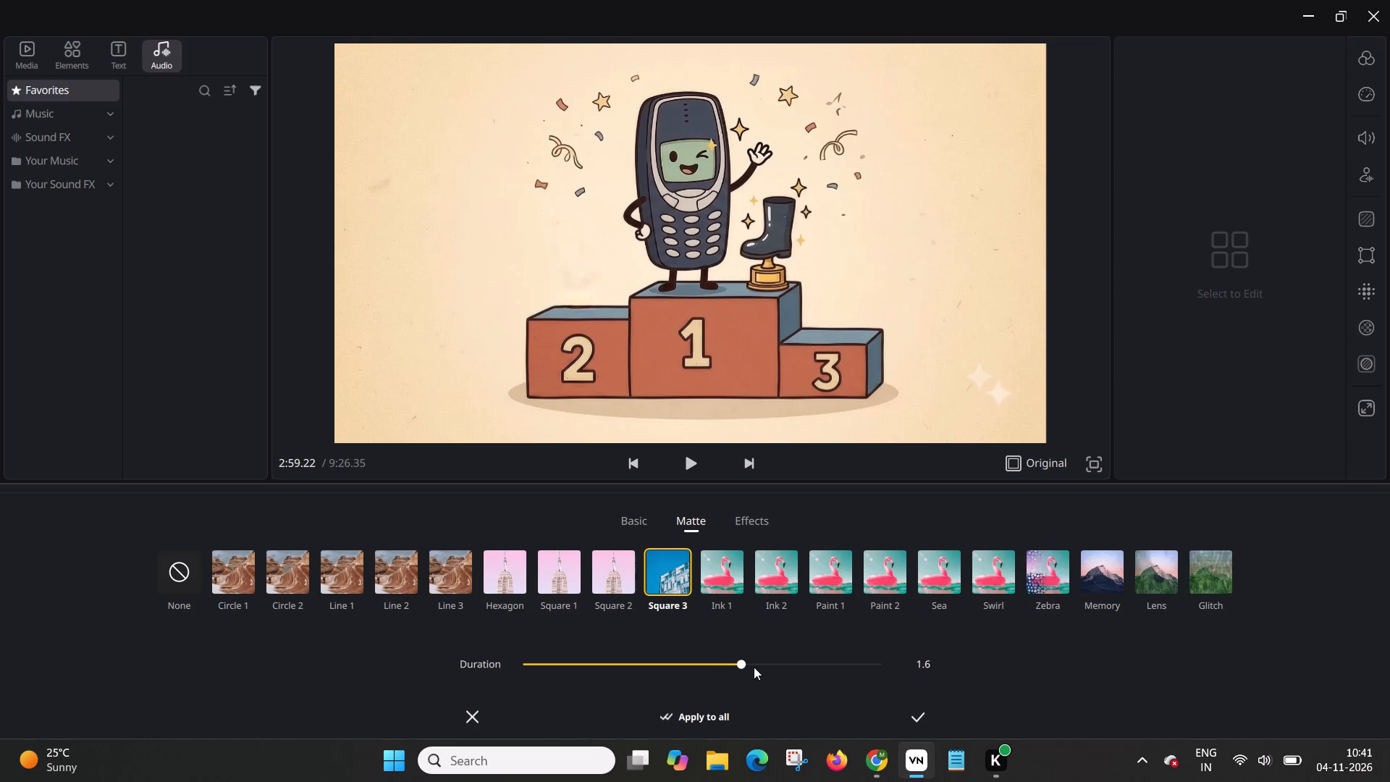
left_click_drag(754, 667, 763, 668)
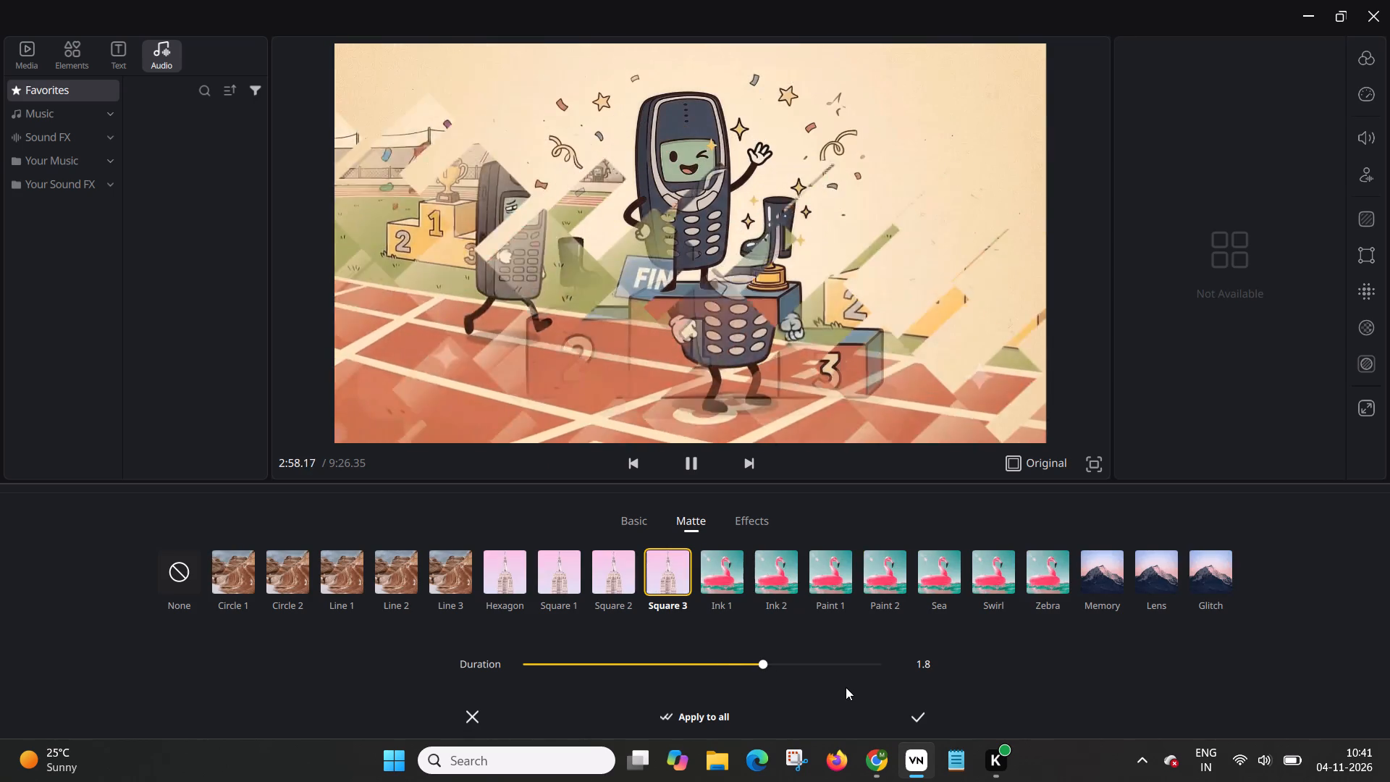
left_click(914, 715)
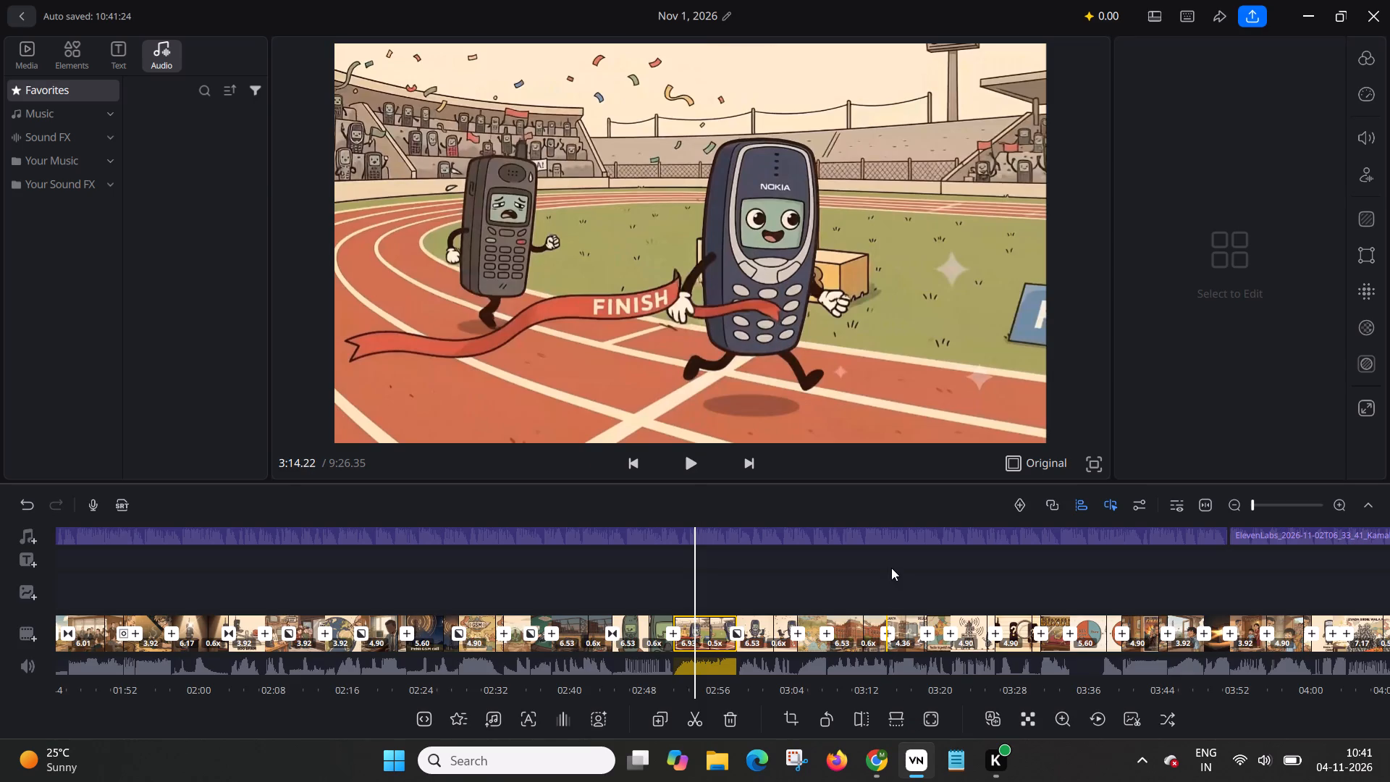
Add a Circle 2 matte transition with duration 1.0 between the winners' podium clip and the Finland-to-India airplane map clip.
left_click_drag(890, 567, 809, 575)
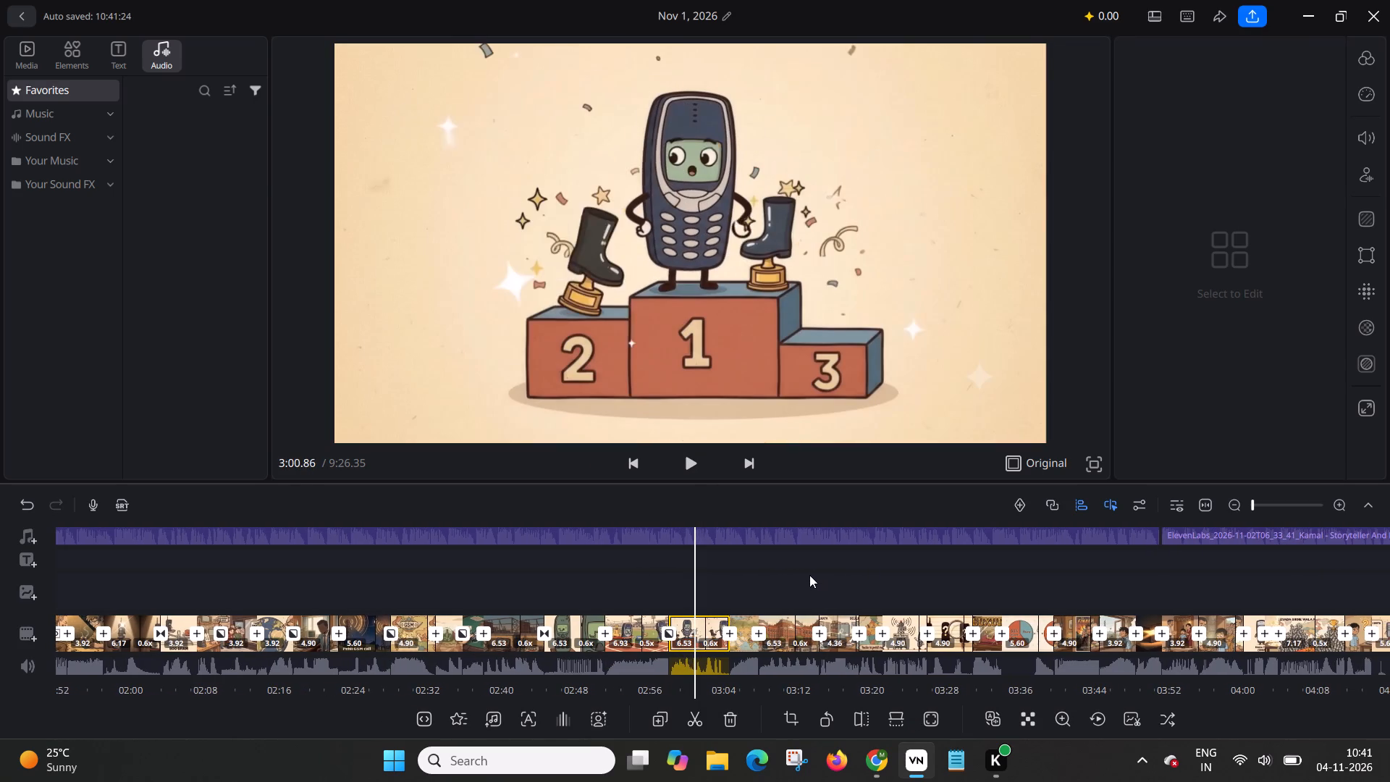
left_click_drag(809, 575, 797, 575)
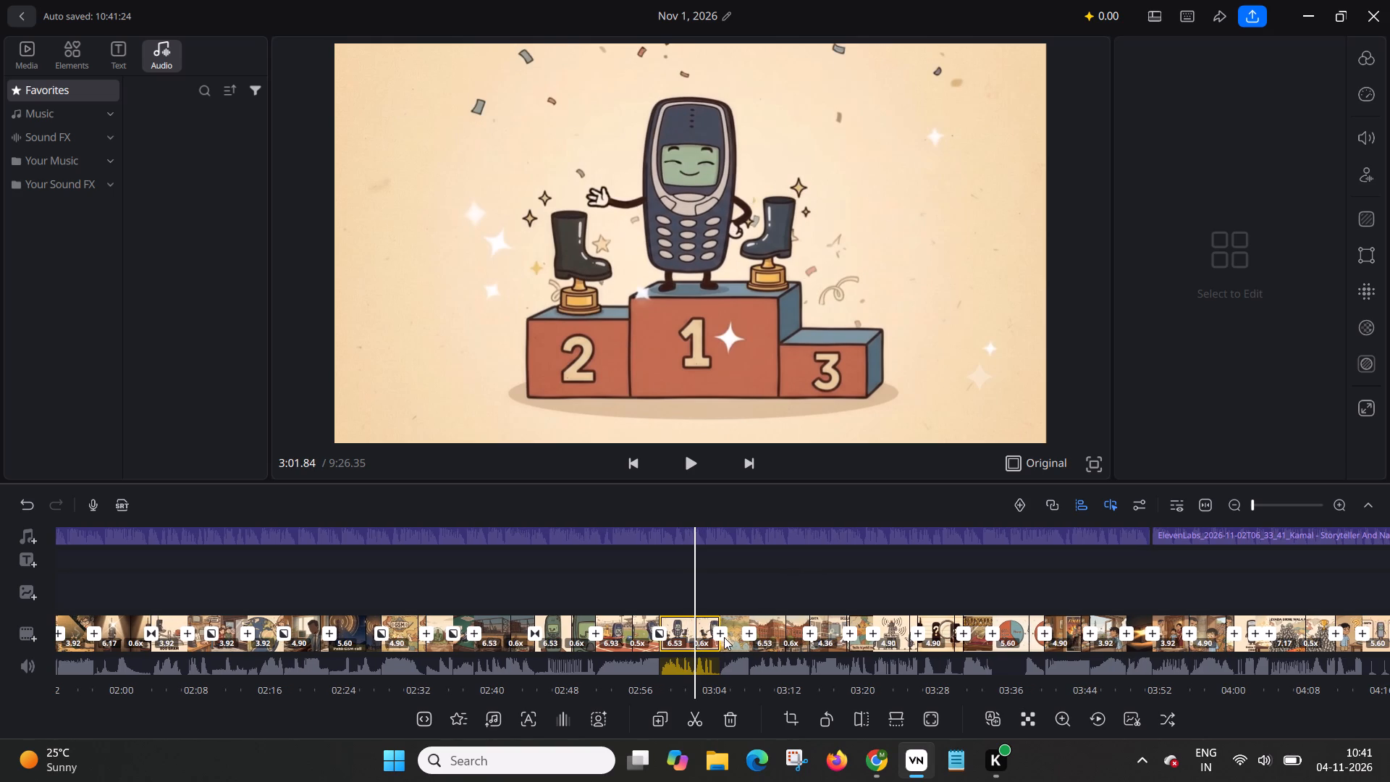
left_click(717, 635)
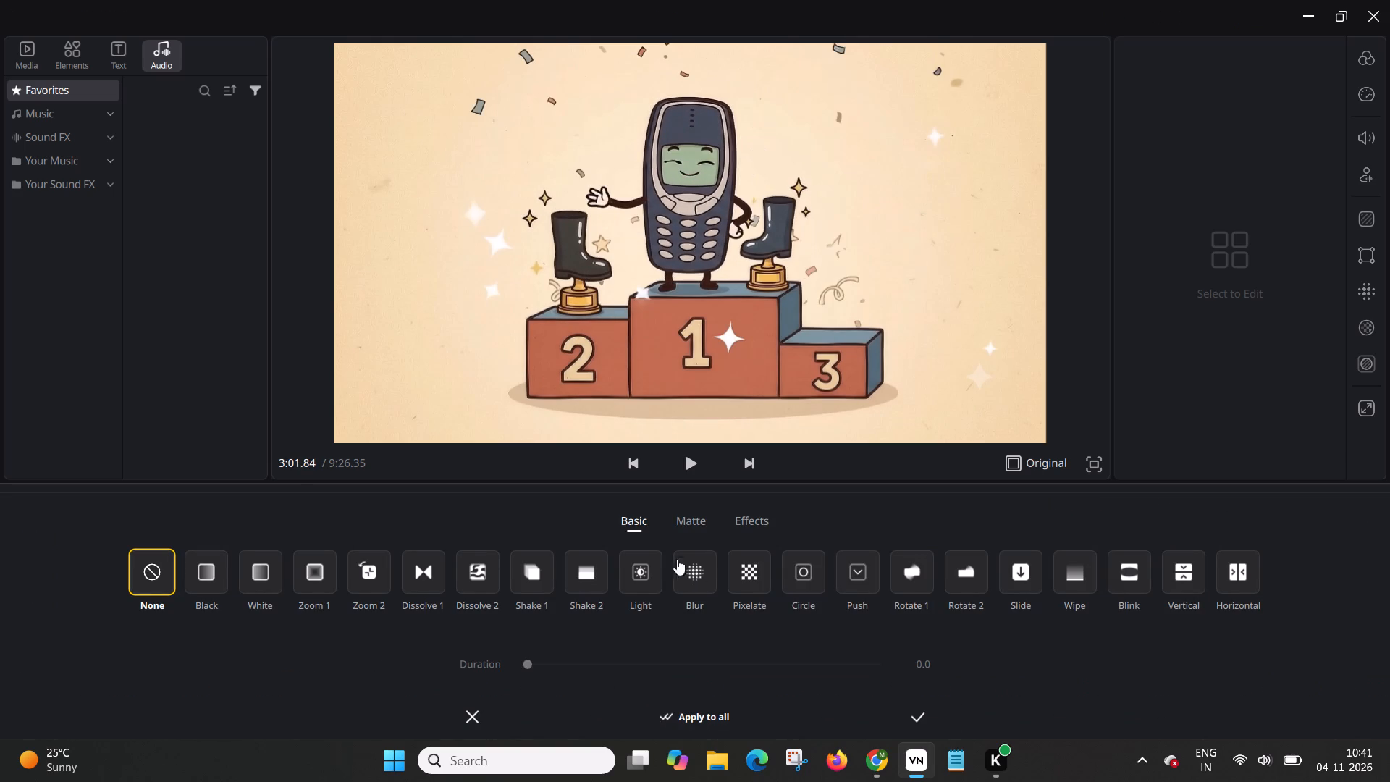
left_click(738, 517)
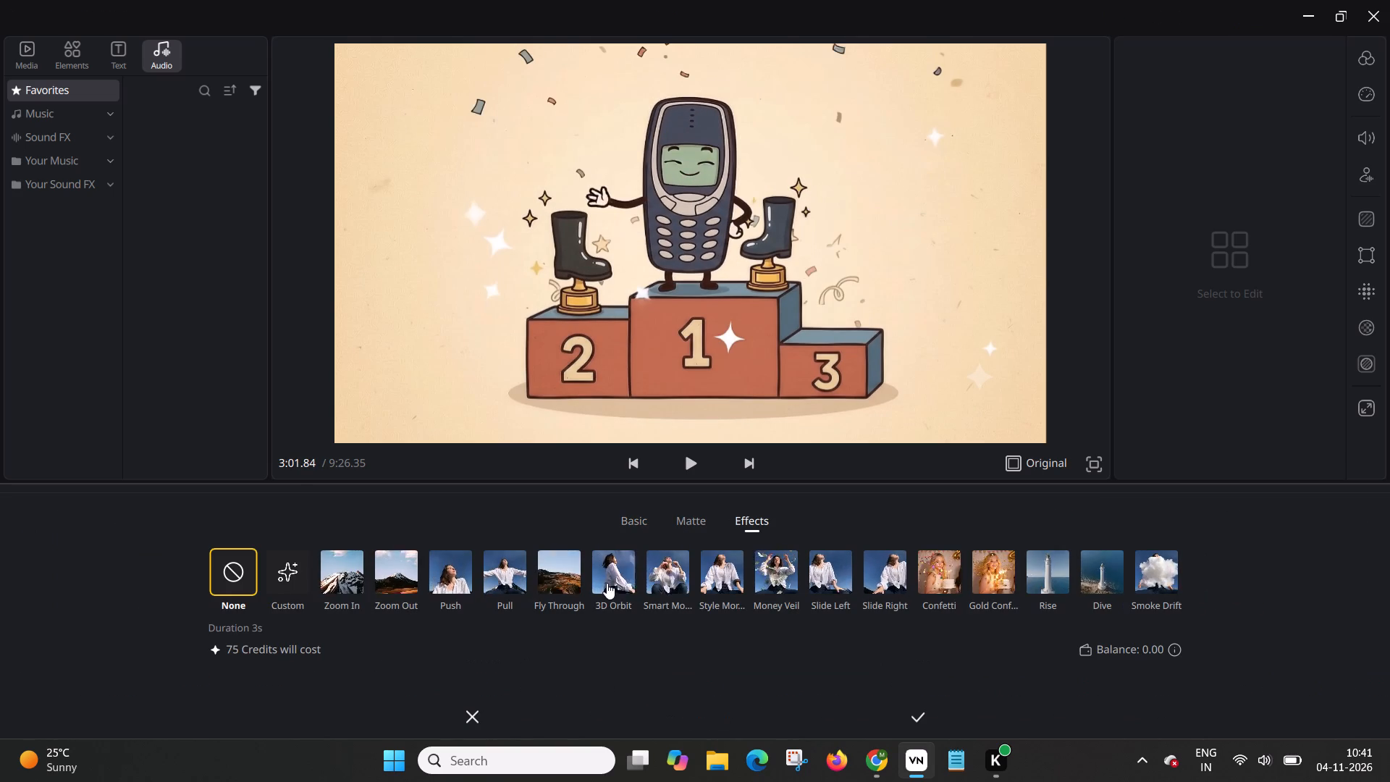
left_click(679, 518)
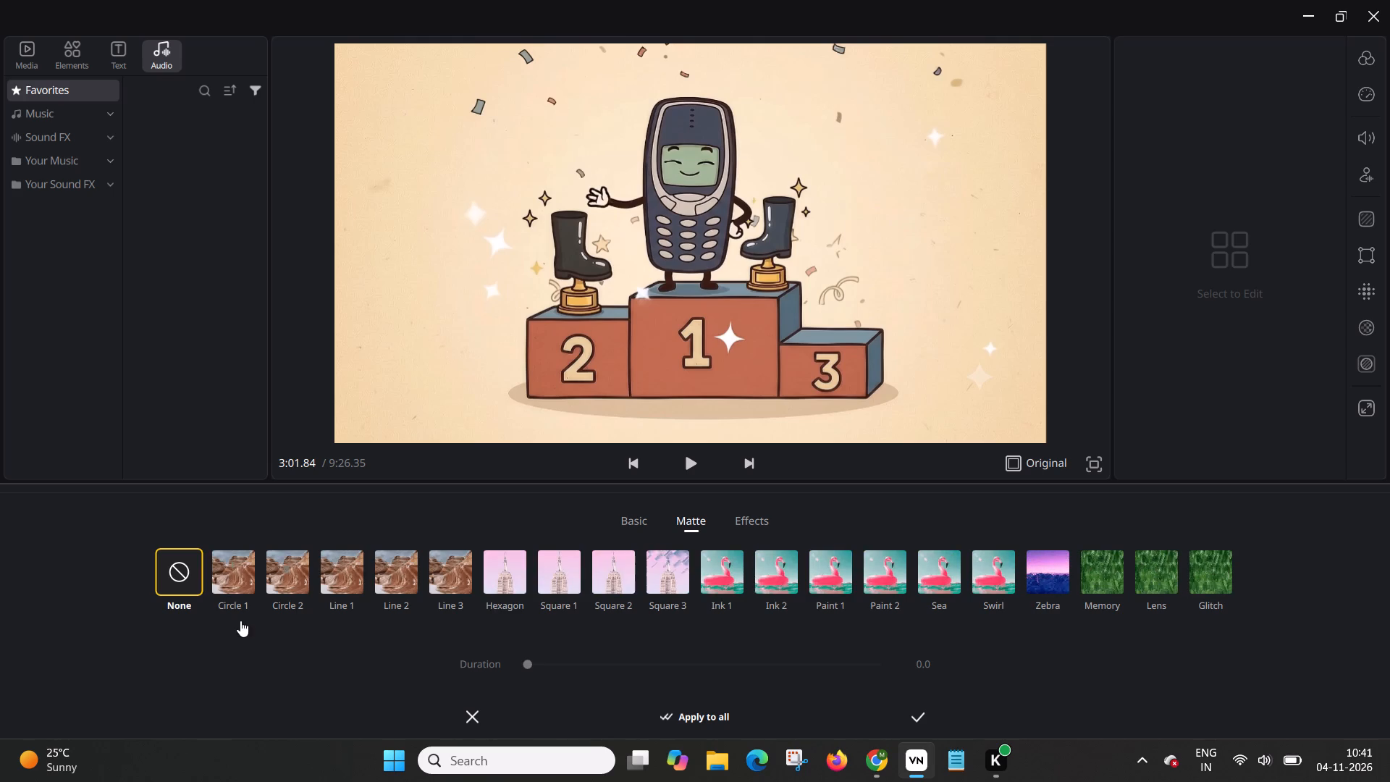
left_click(275, 586)
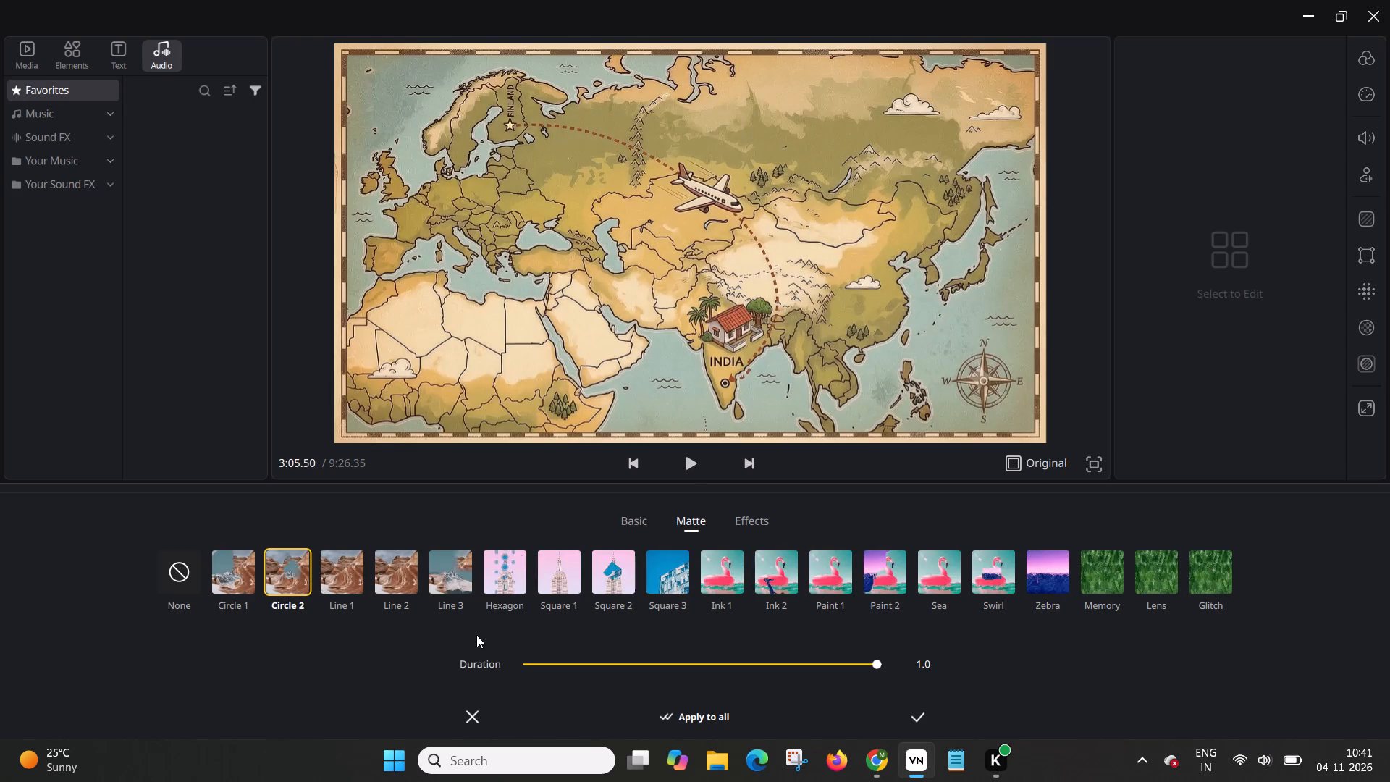
left_click(912, 714)
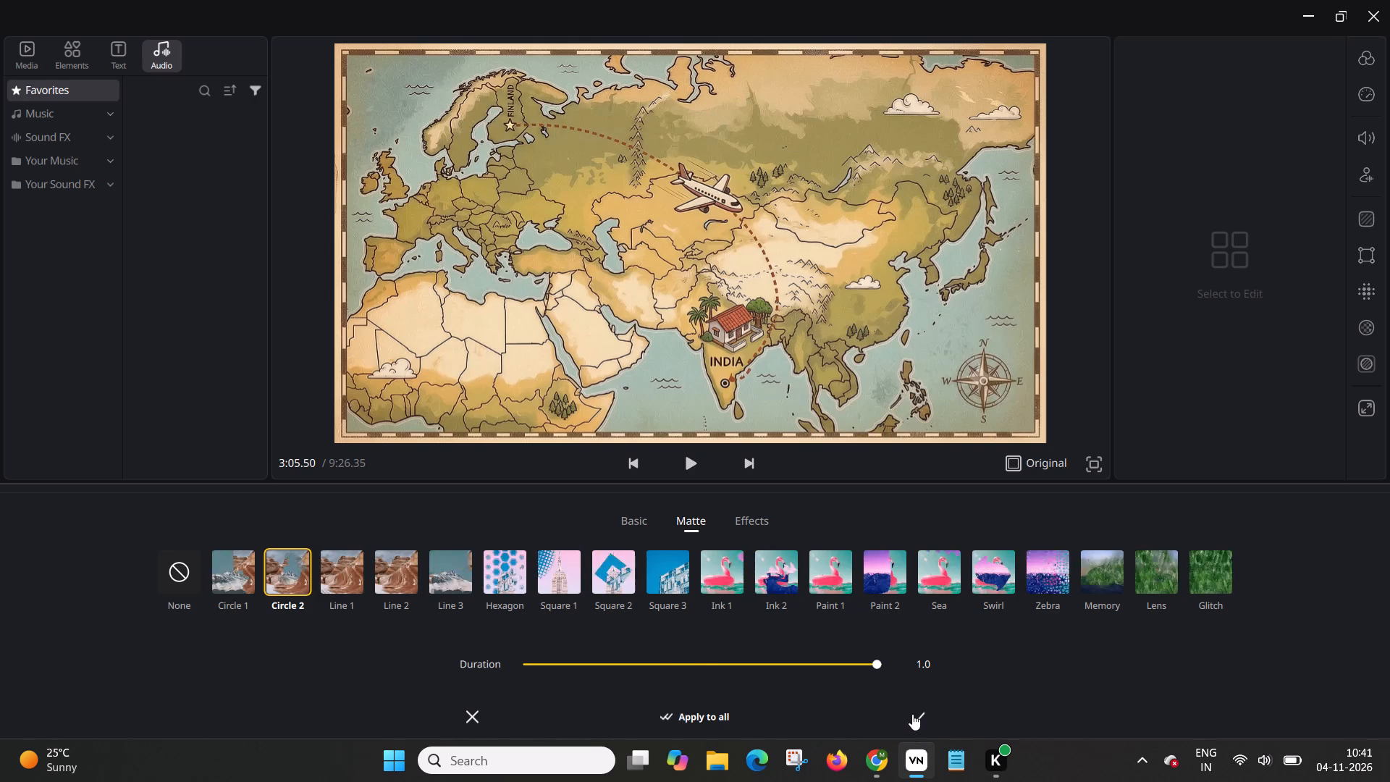
Add a Black transition with duration 1.6 between the red building and tram clip and the Kolkata–Delhi phone call clip.
left_click_drag(824, 579, 767, 583)
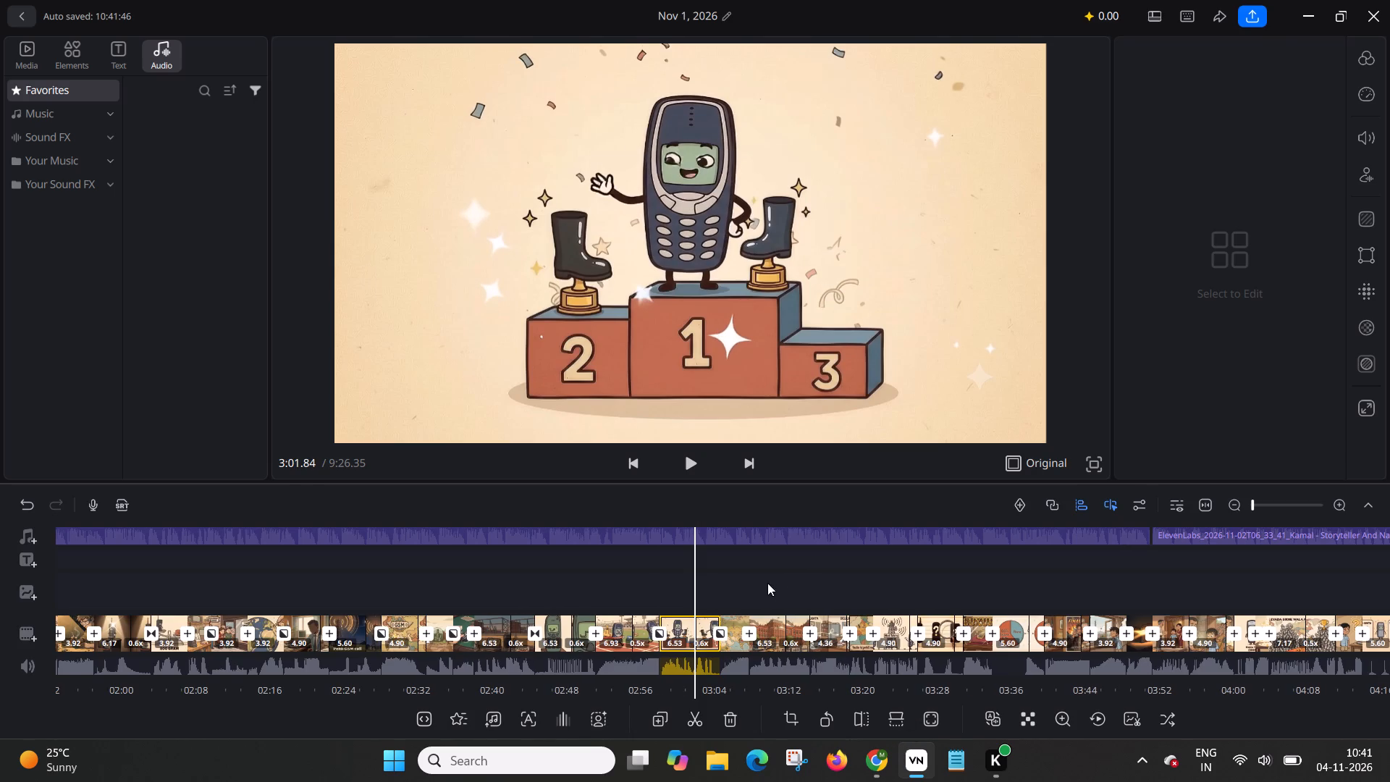
left_click_drag(767, 583, 714, 579)
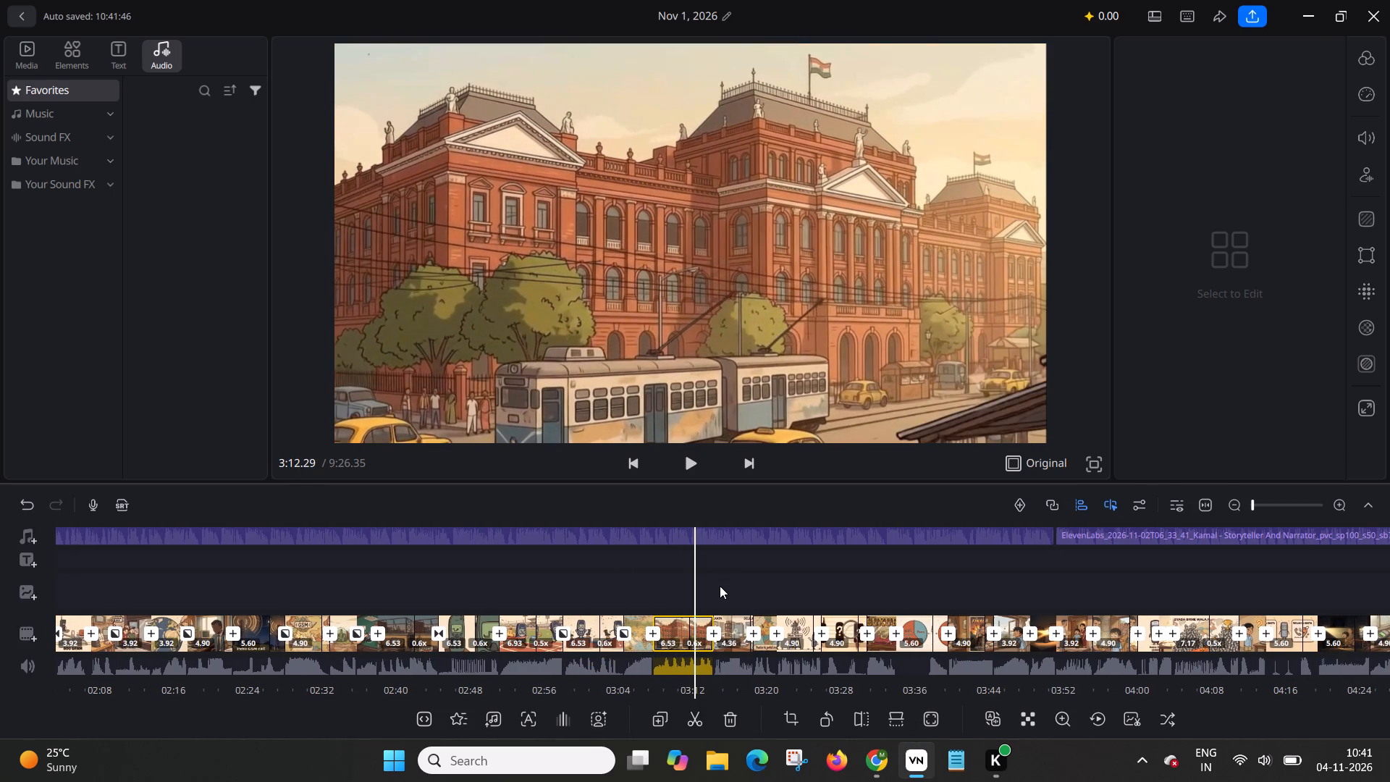
left_click(713, 631)
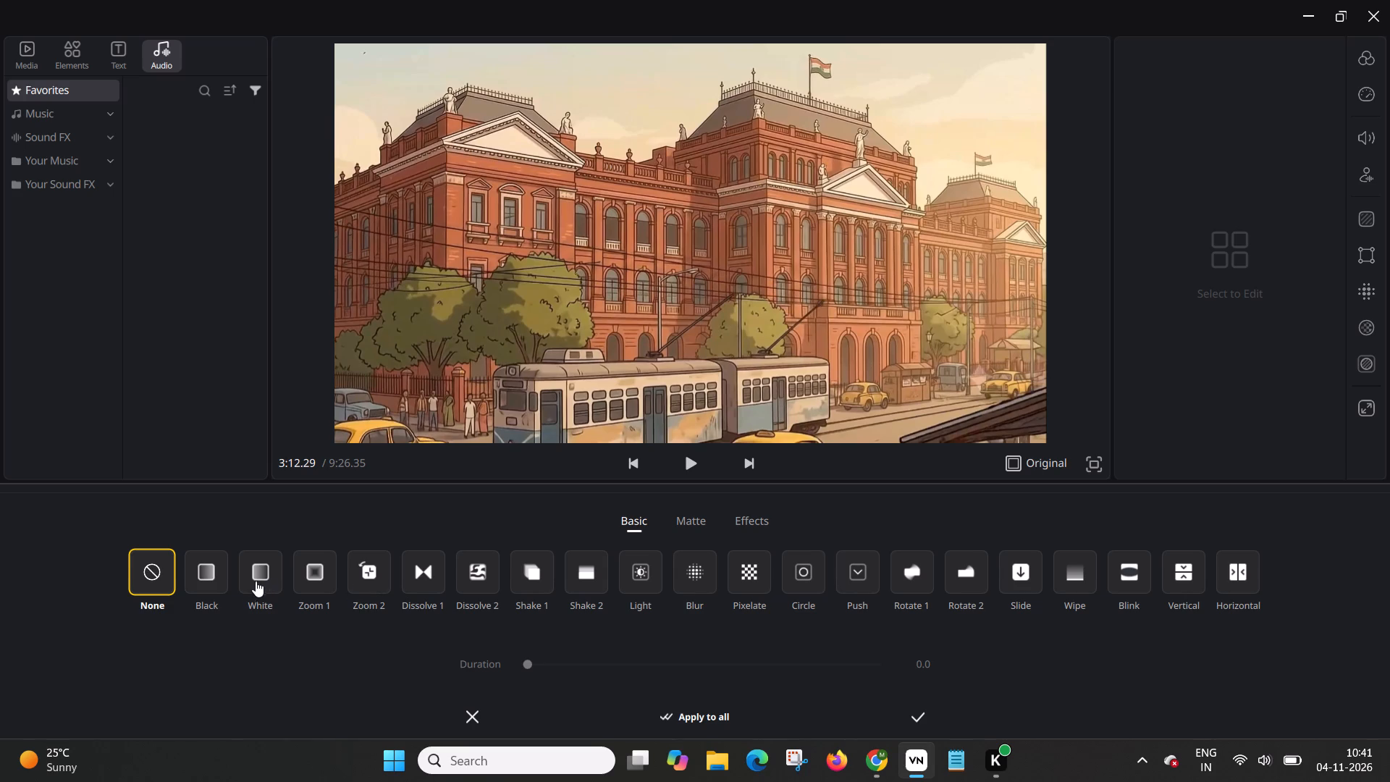
left_click(218, 577)
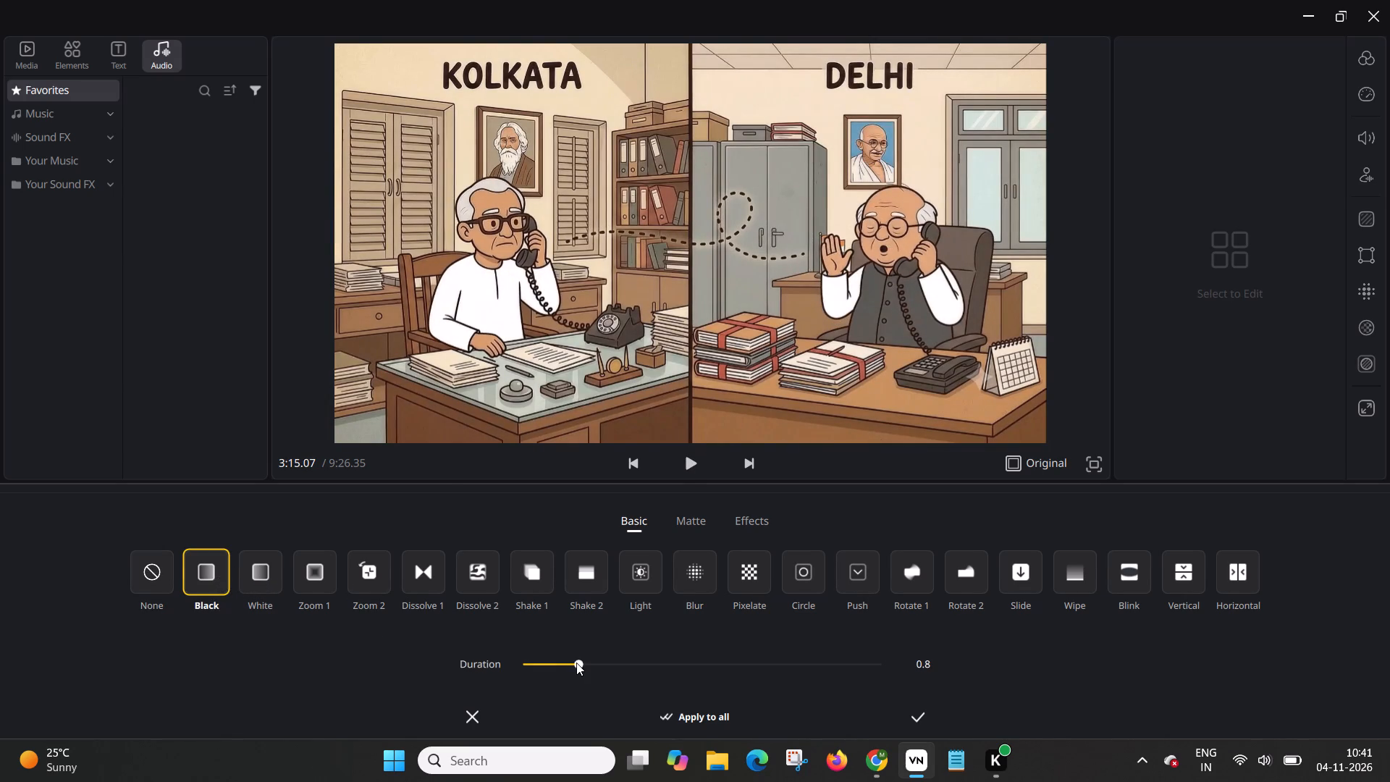
left_click_drag(576, 663, 646, 670)
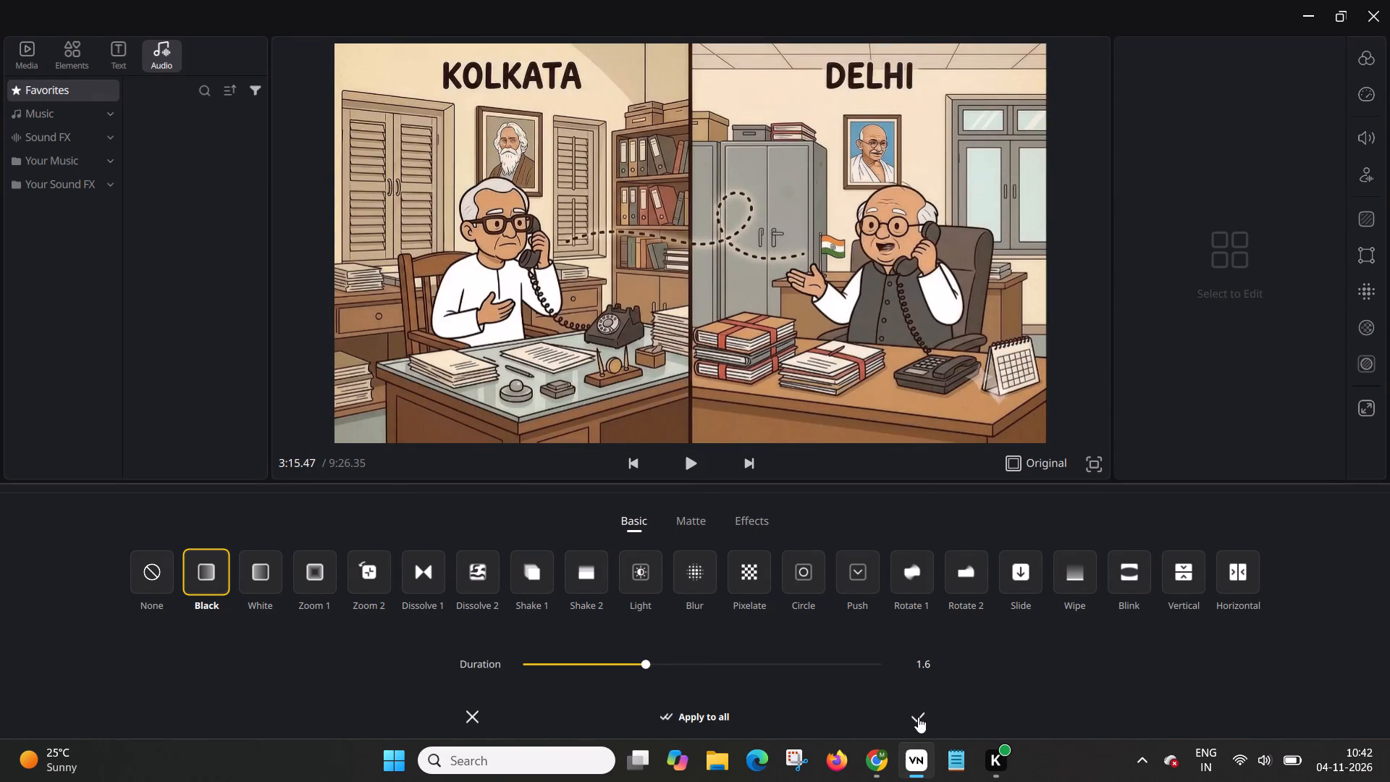
left_click(918, 717)
Add an Ink 1 matte transition with duration 1.0 between the "India ki pehli mobile call" map clip and the Modi Telstra tower clip.
left_click_drag(887, 558, 820, 562)
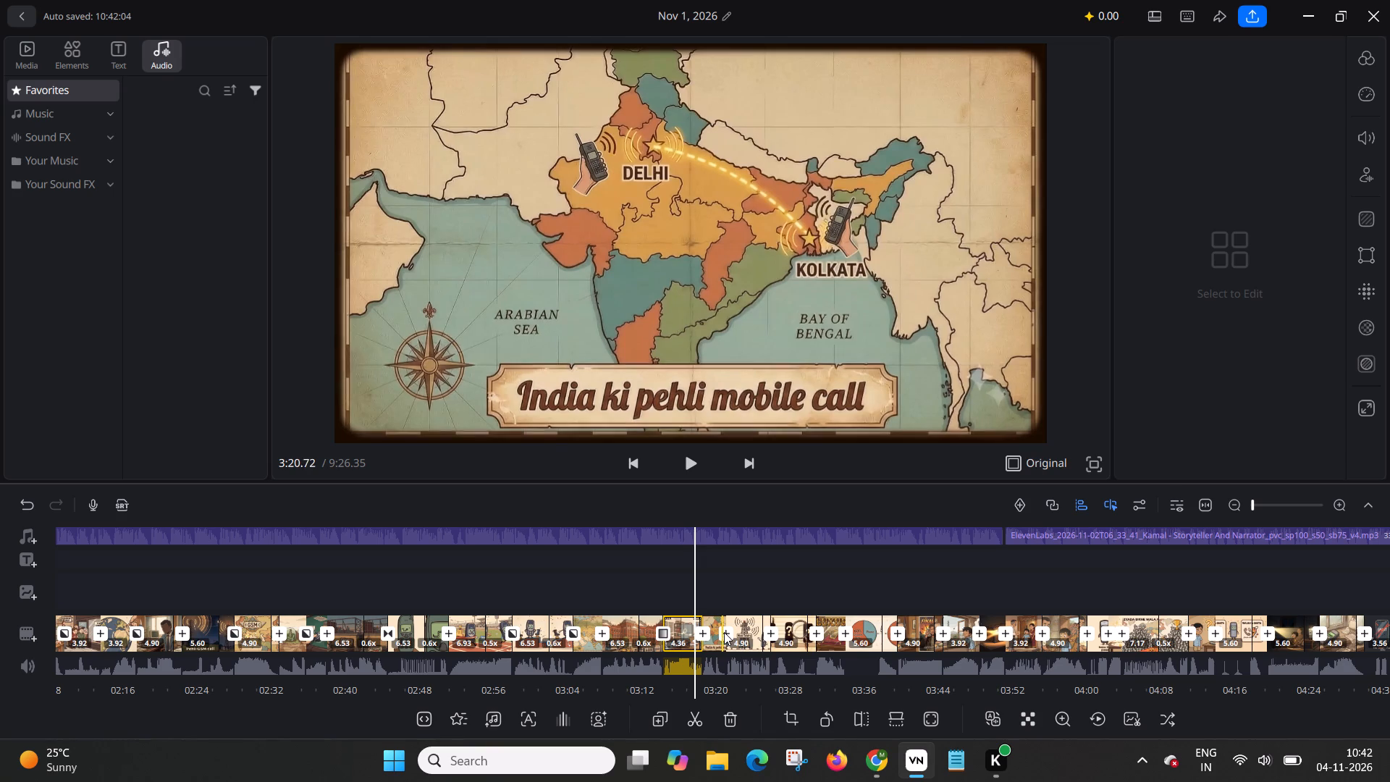
left_click(726, 633)
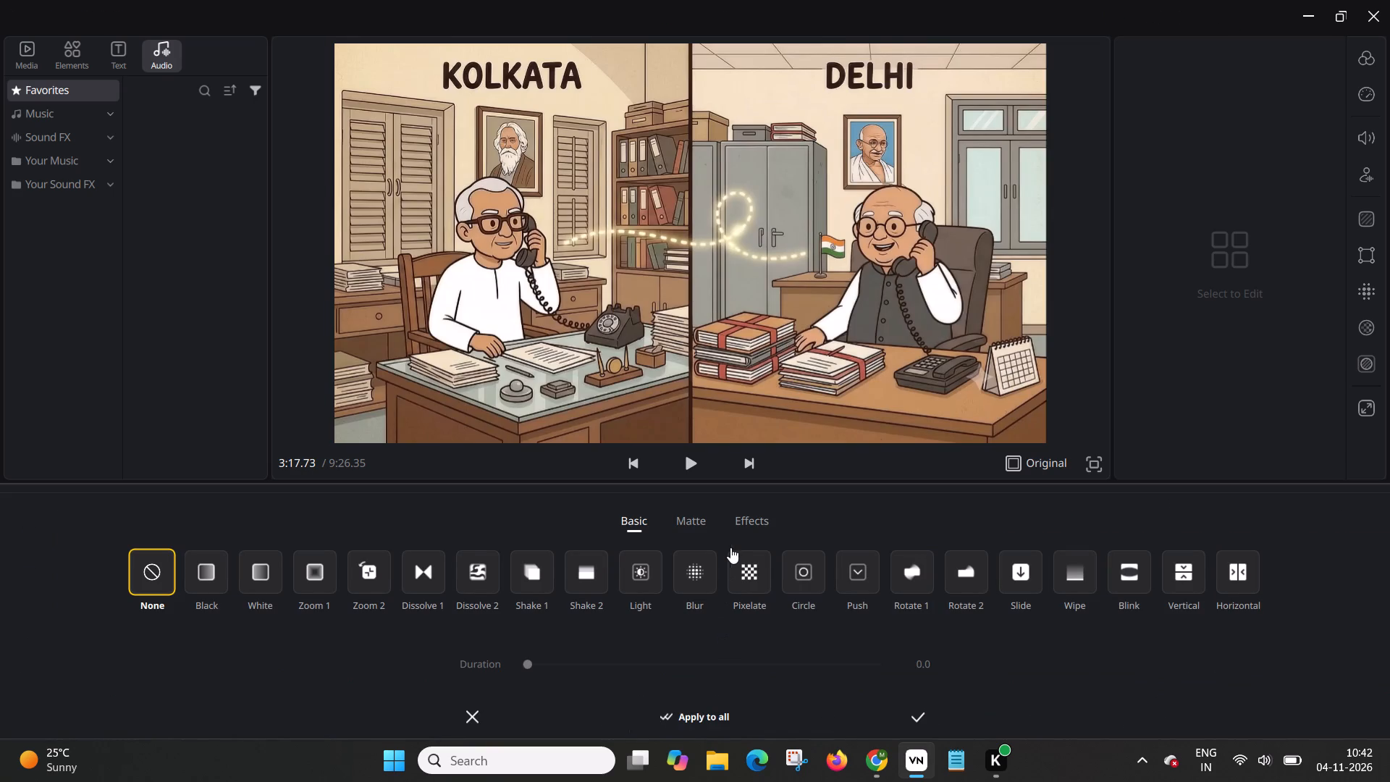
left_click(688, 523)
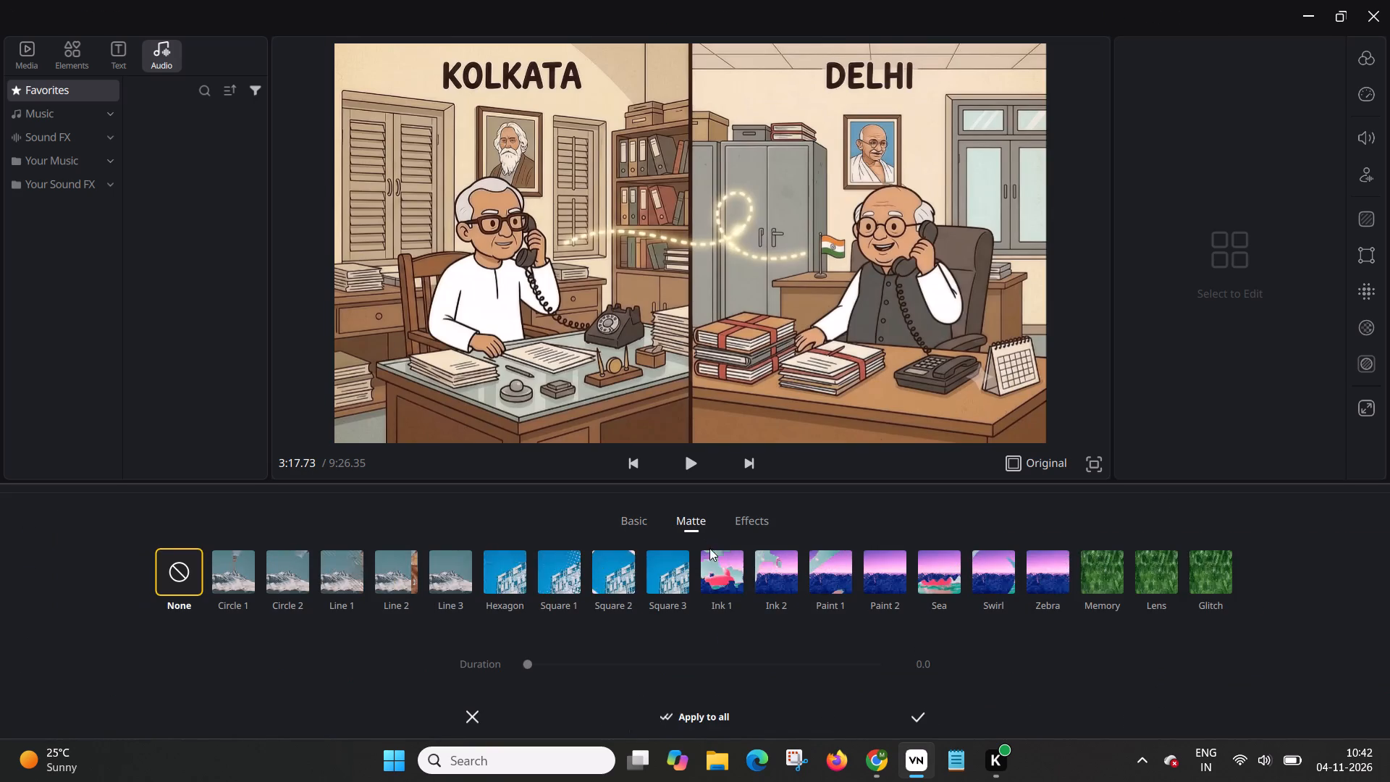
left_click(733, 569)
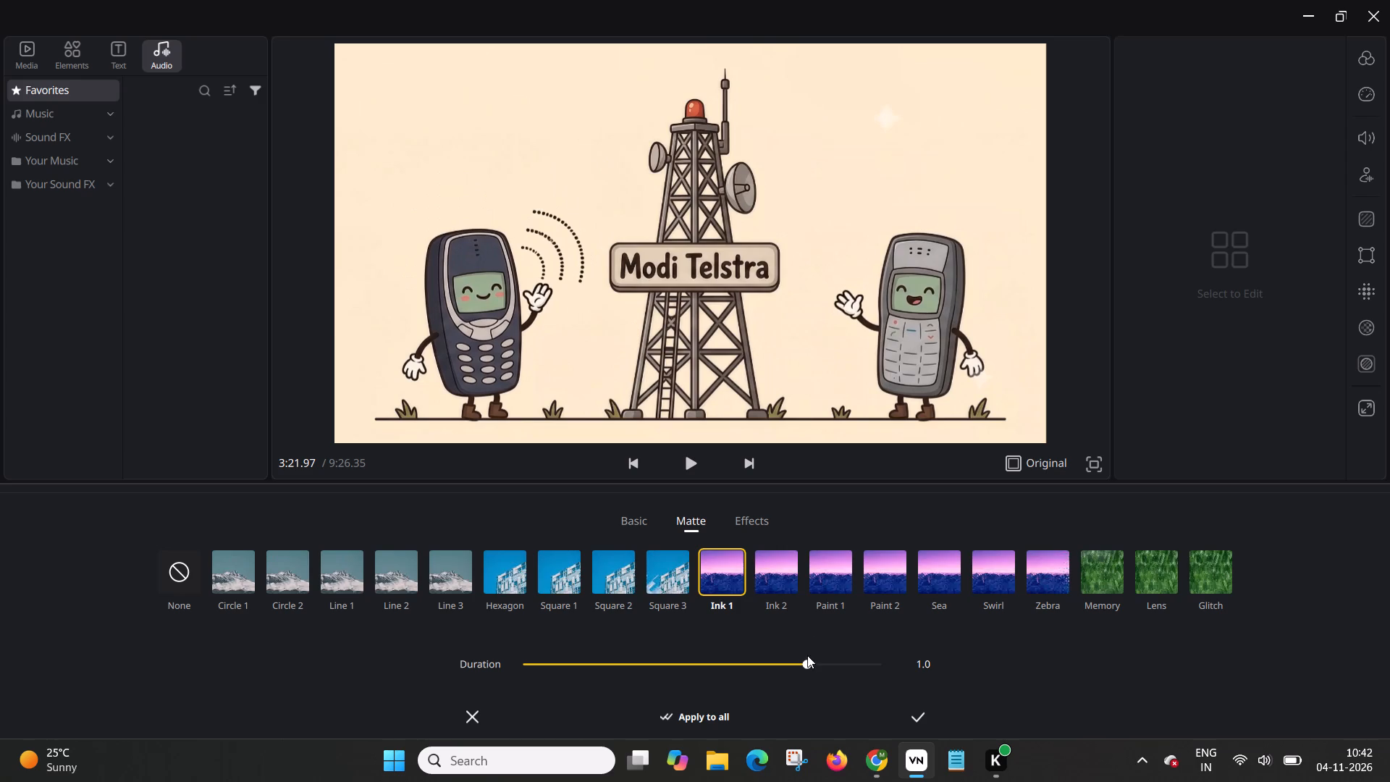
left_click_drag(806, 664, 819, 666)
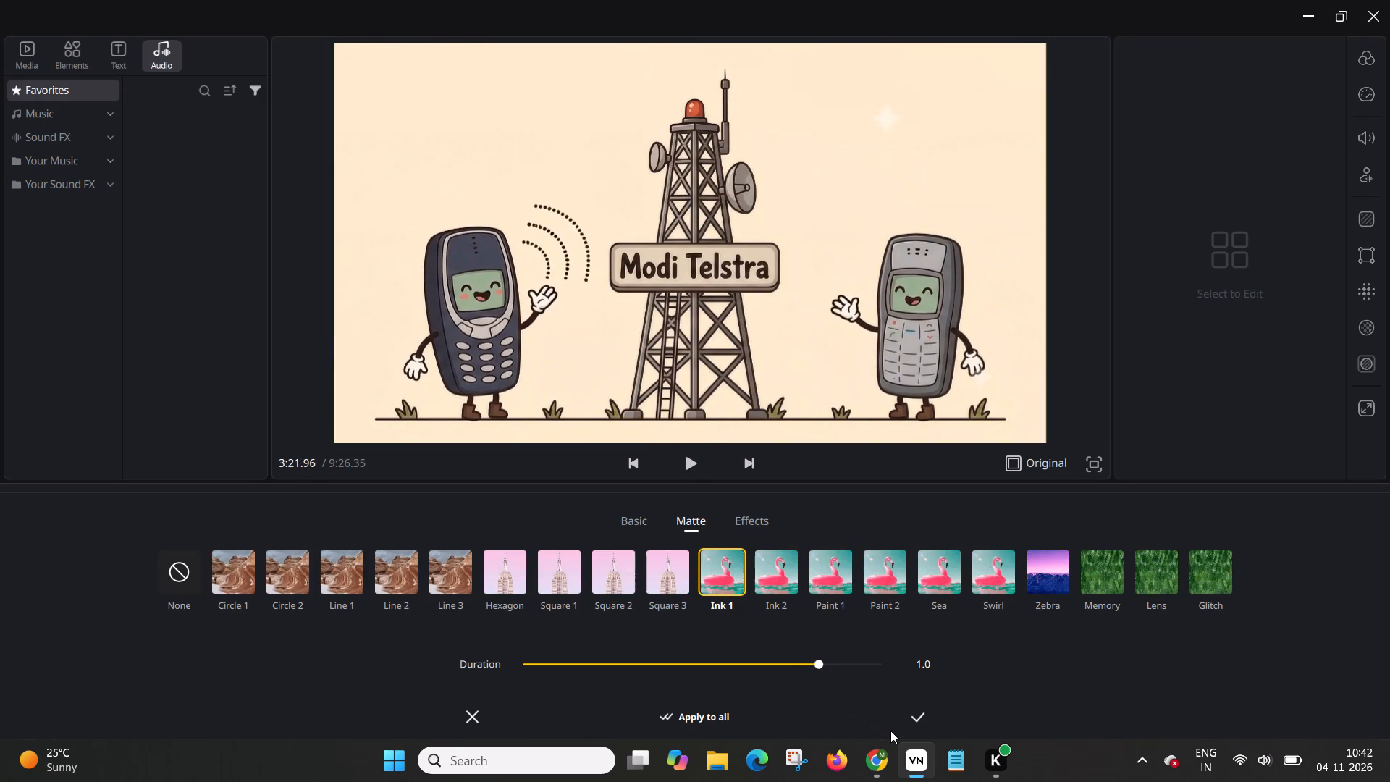
left_click(914, 719)
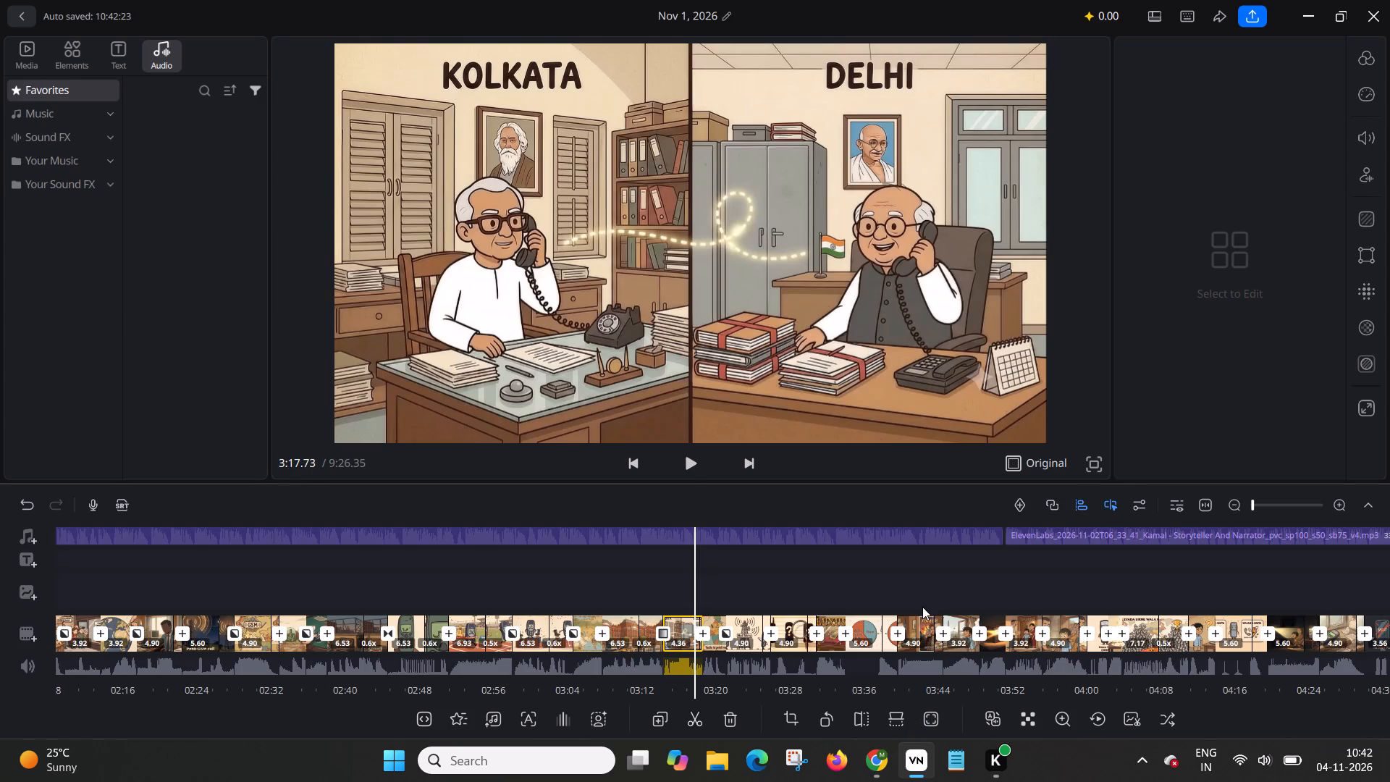
Add a Zoom 1 transition with duration 1.4 between the magnifying glass phone lineup clip and the LUXURY display case clip.
left_click_drag(923, 588, 846, 590)
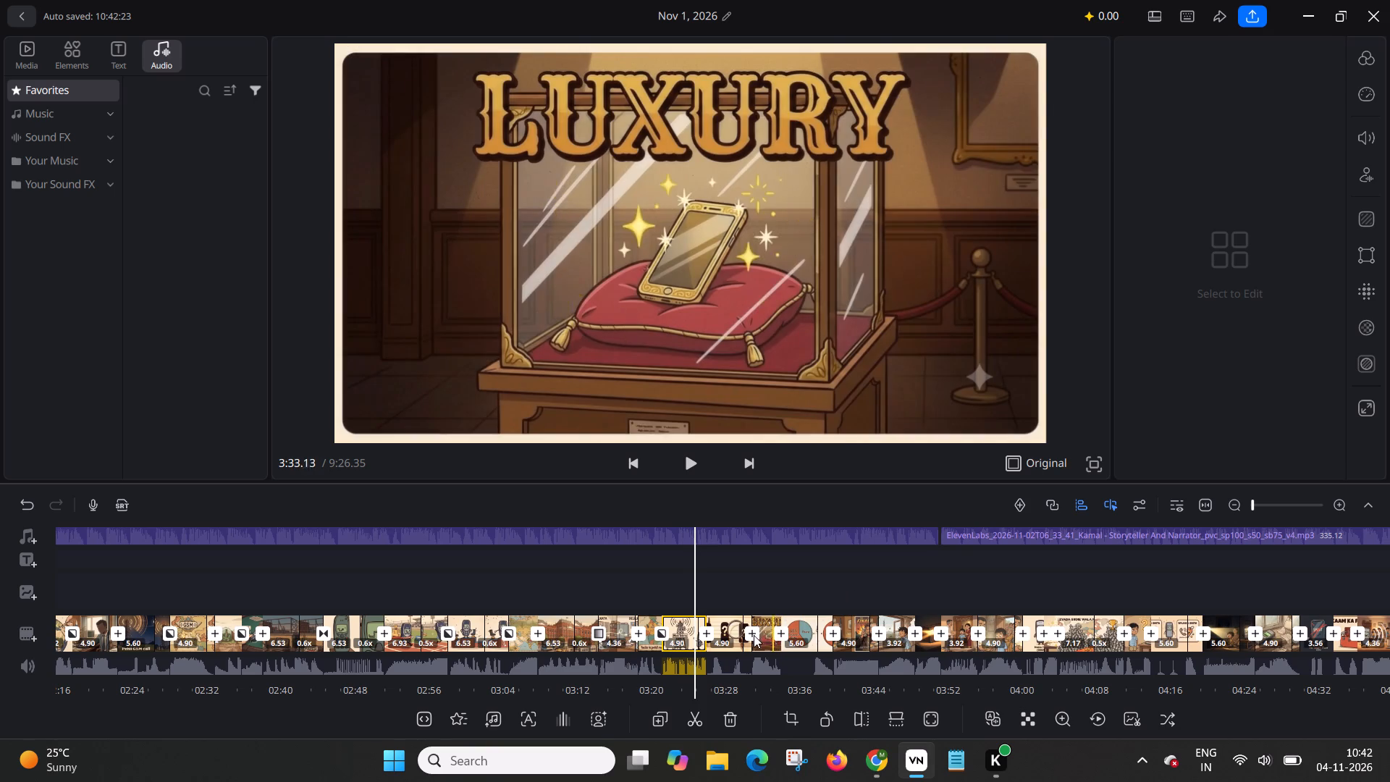
left_click(749, 633)
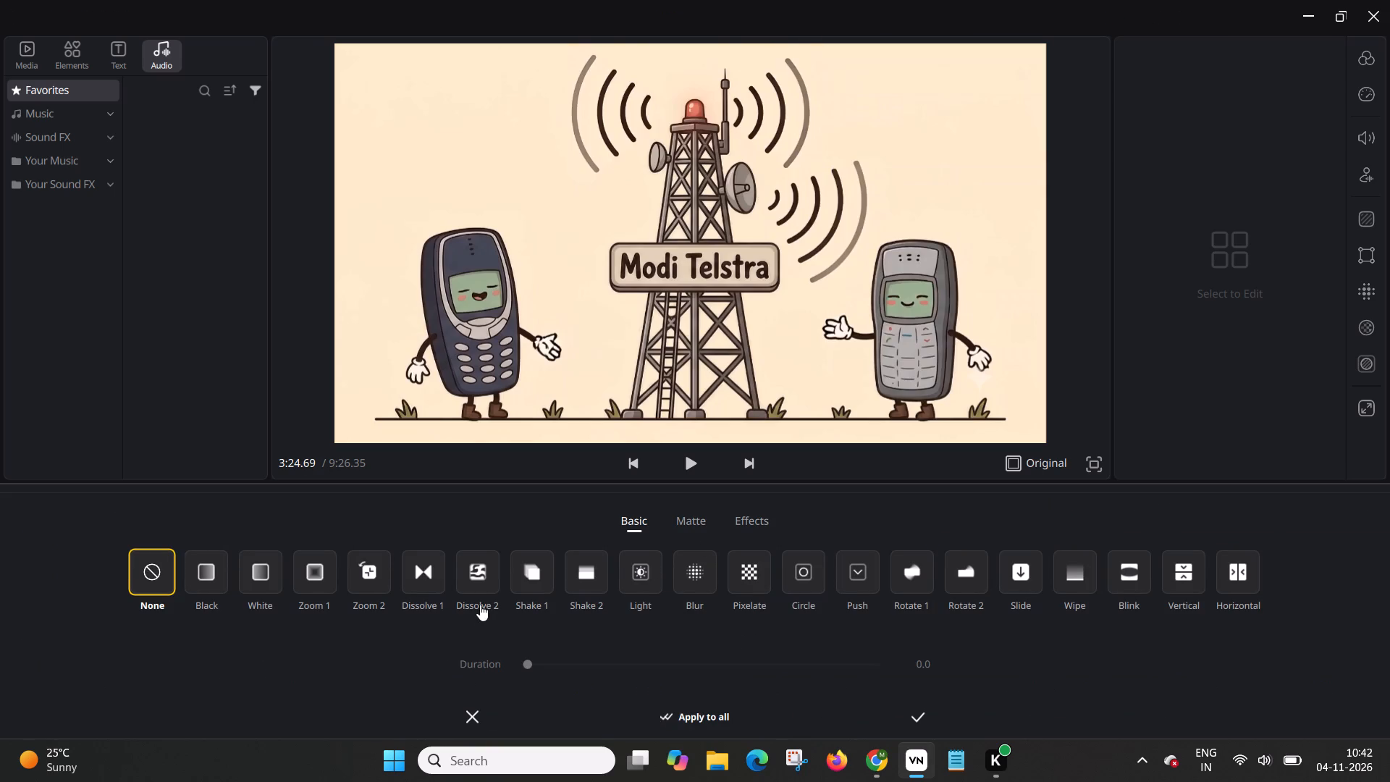
left_click(321, 578)
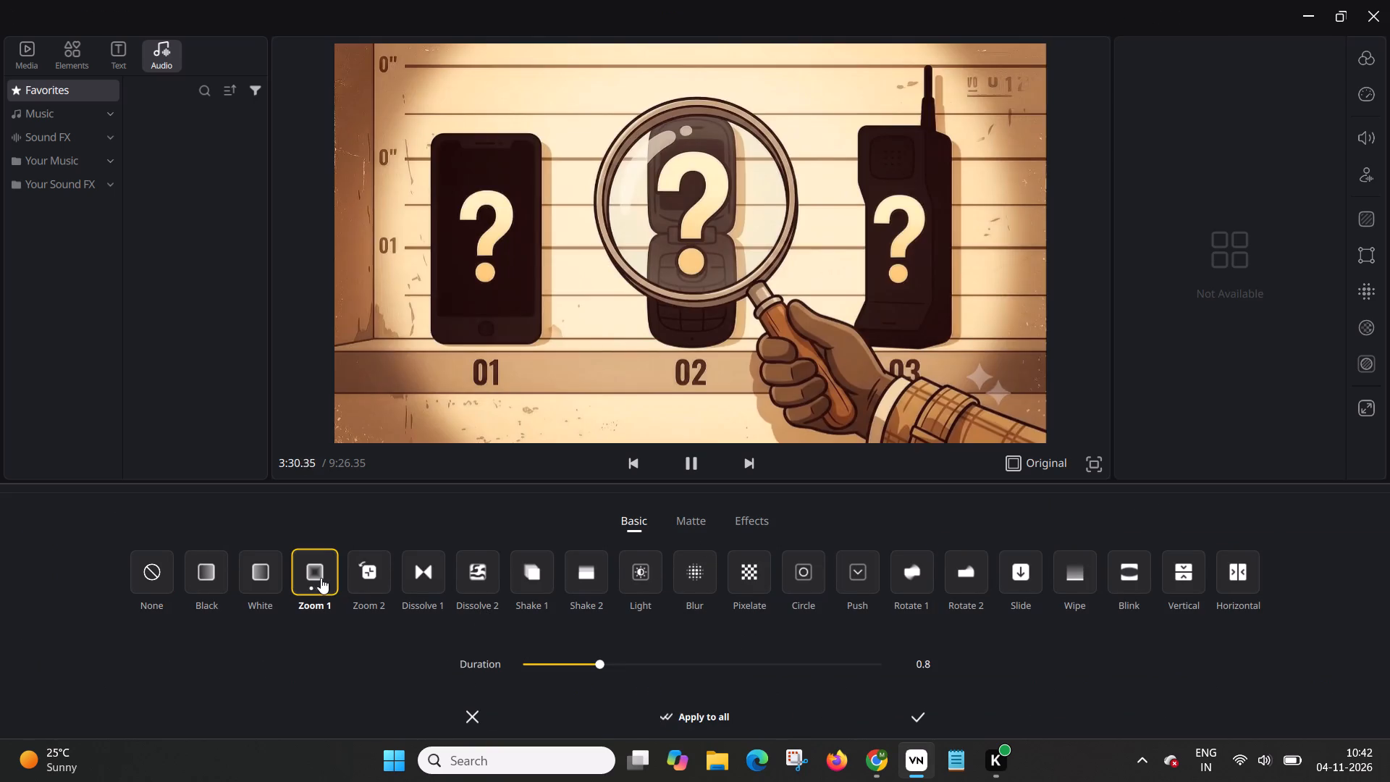
left_click_drag(601, 665, 675, 671)
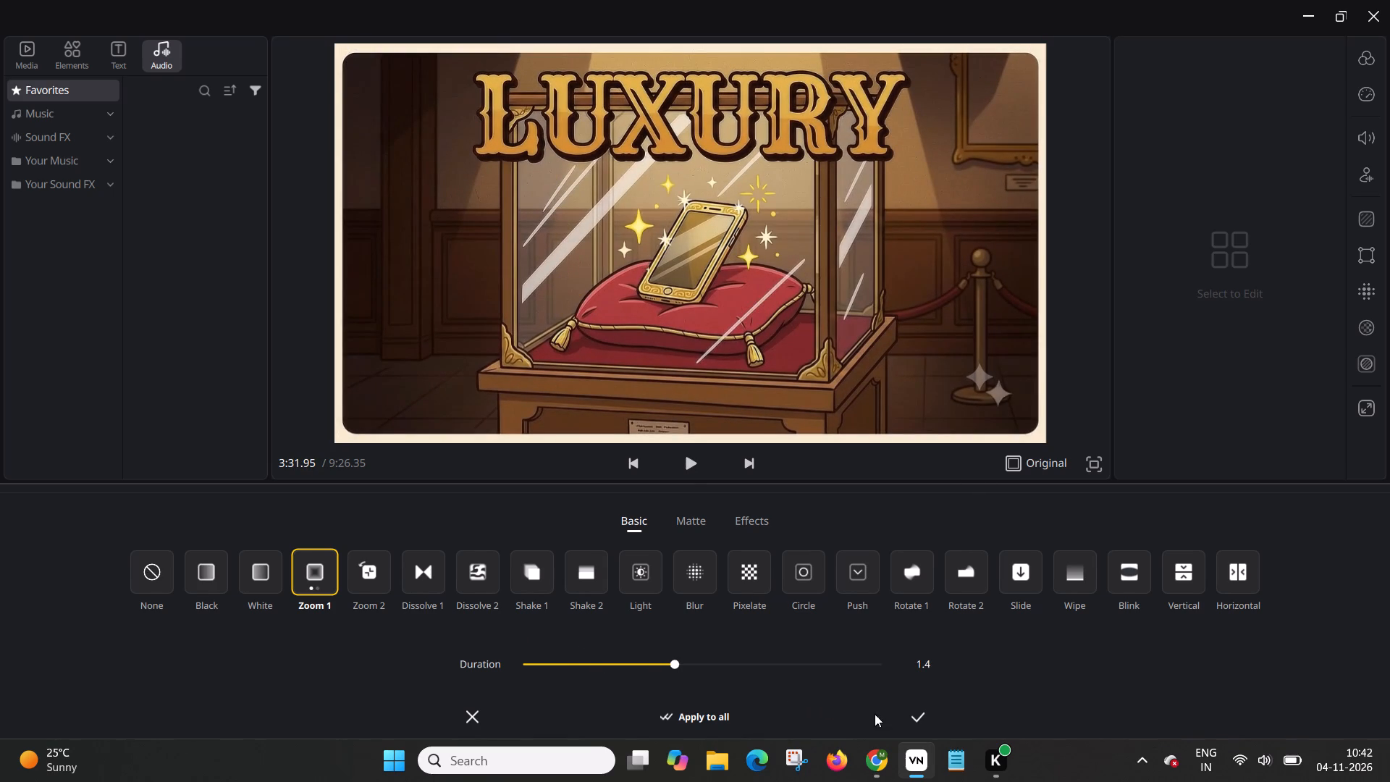
left_click(912, 719)
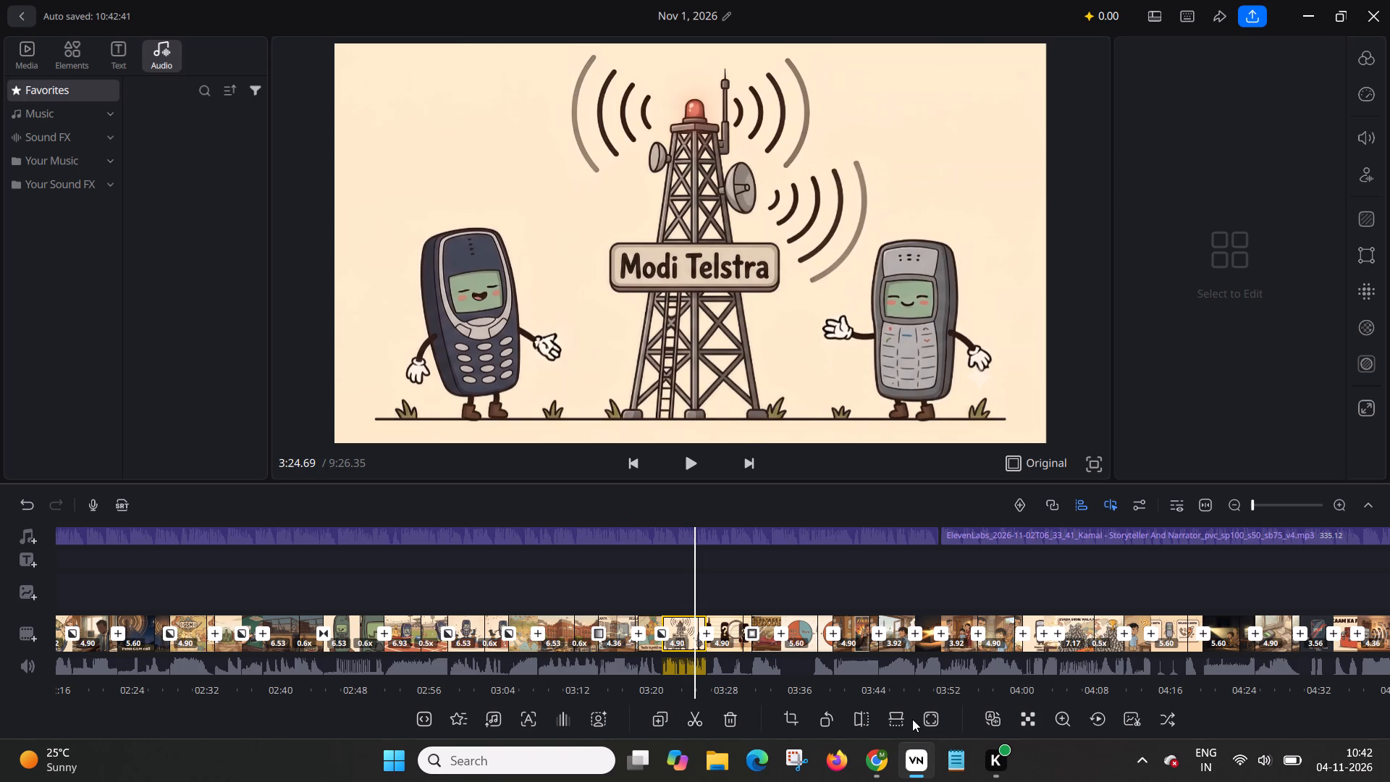
Add a Dissolve 1 transition with duration 1.6 between the 60% Customs Duty pie chart clip and the THE FINAL LINE poster clip.
left_click_drag(845, 591, 744, 584)
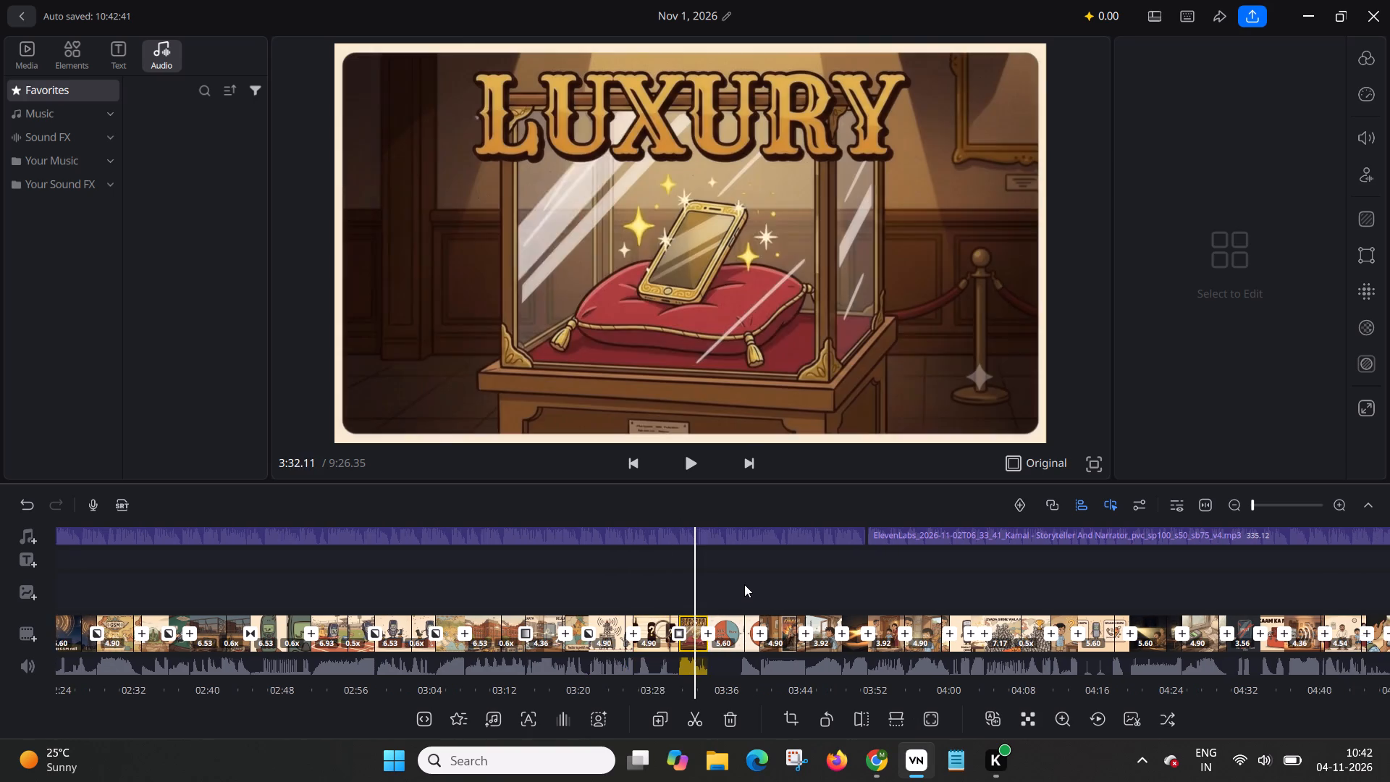
left_click_drag(744, 584, 736, 579)
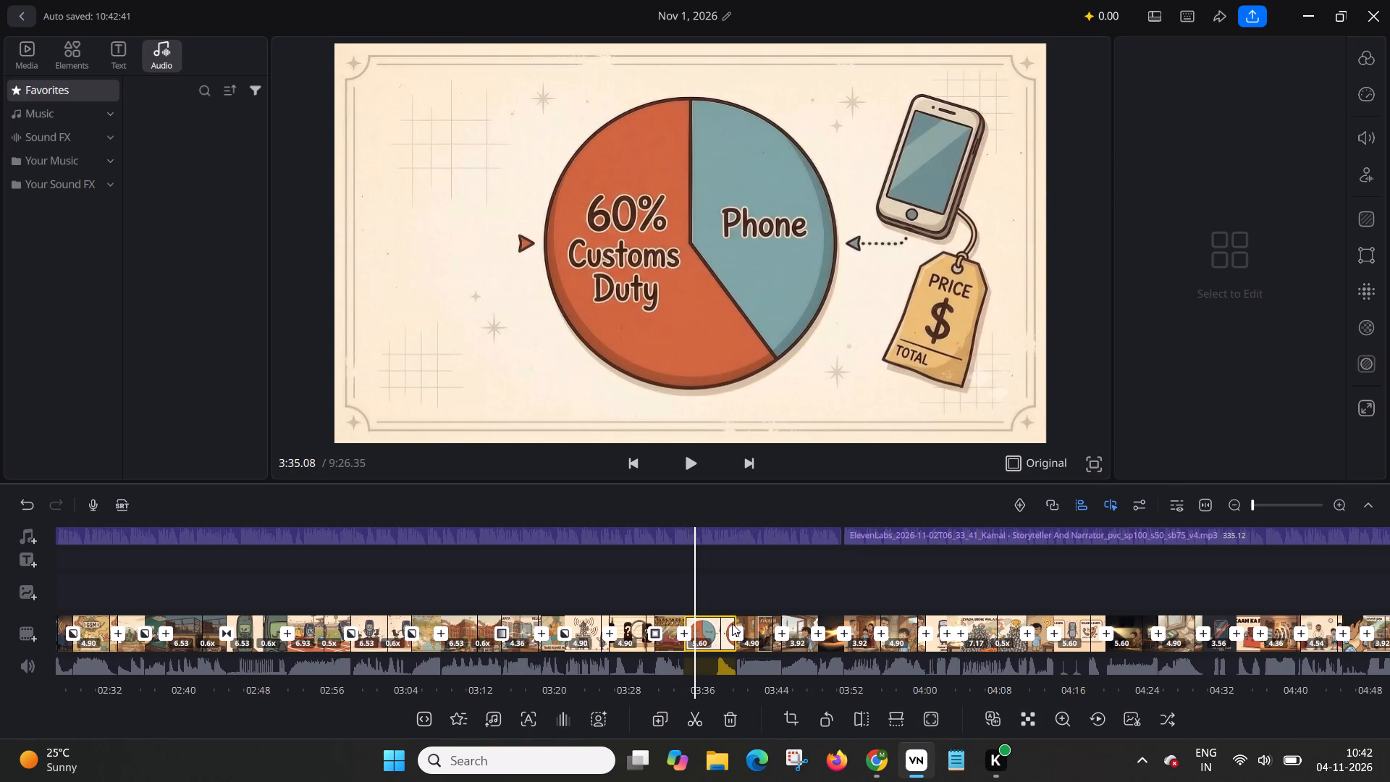
left_click(738, 634)
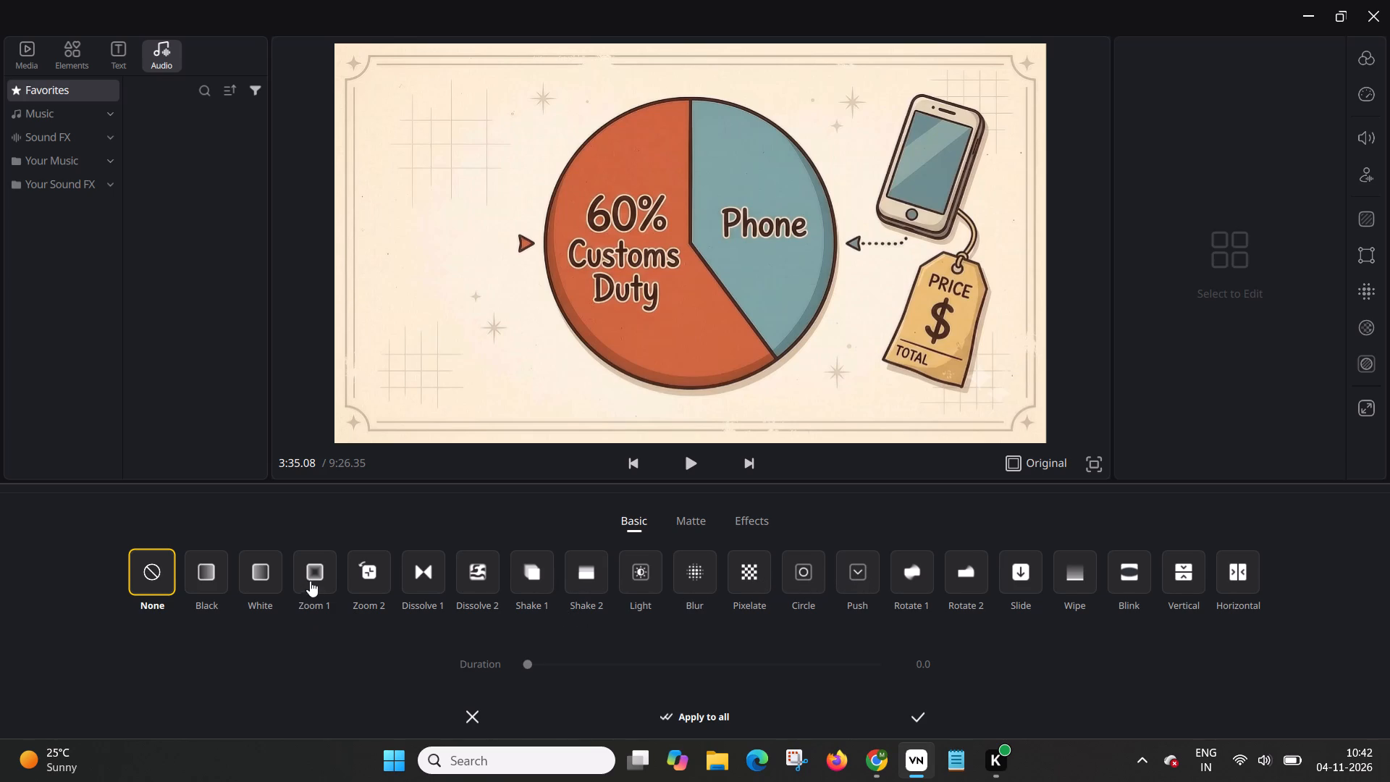
left_click(368, 573)
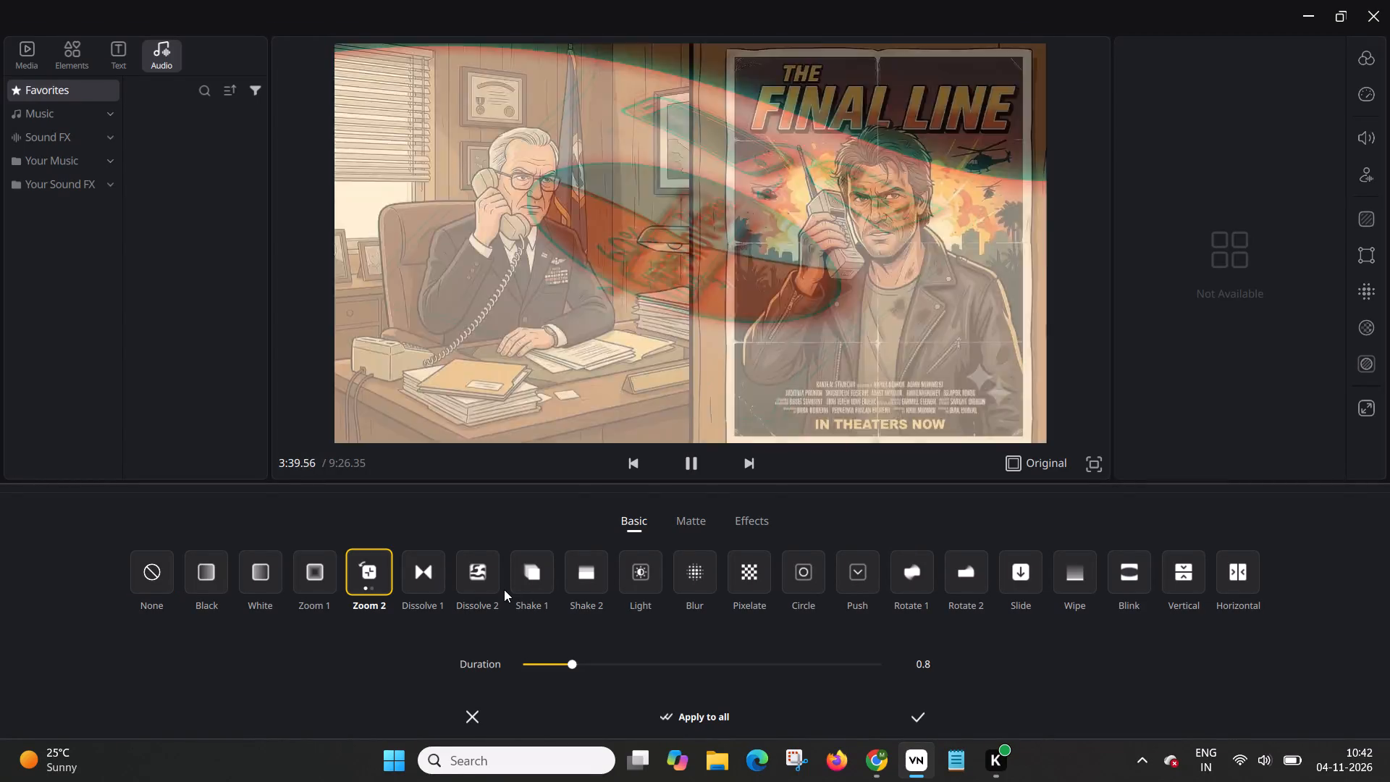
left_click(421, 571)
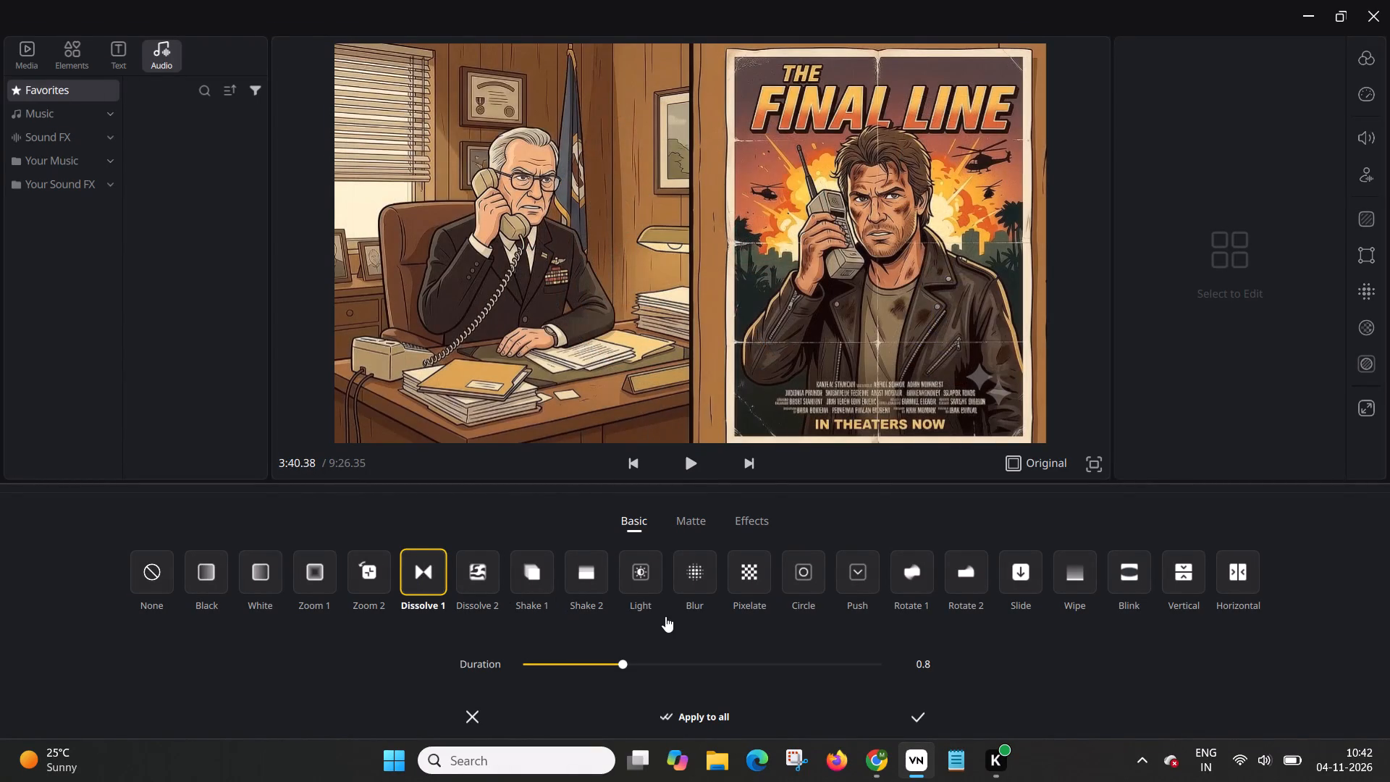
left_click_drag(623, 664, 754, 673)
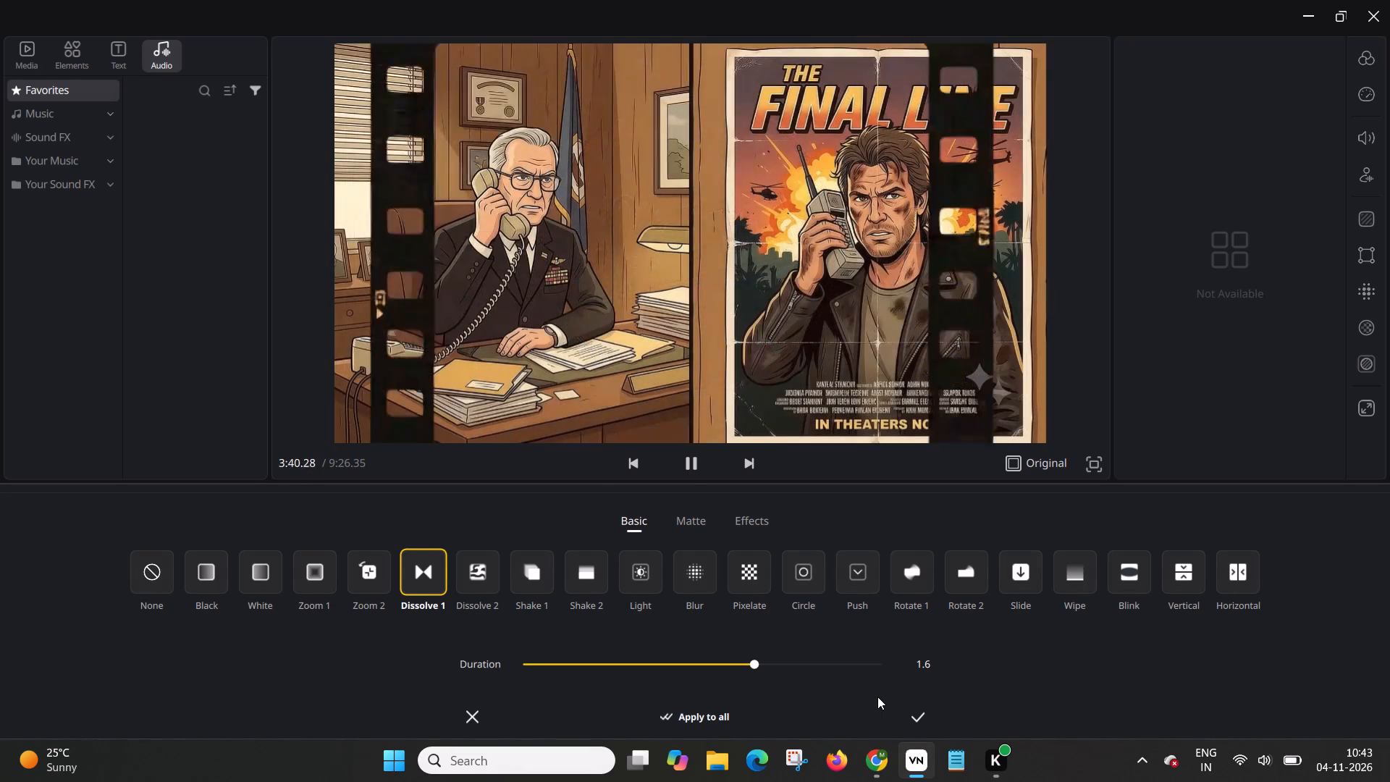
left_click(914, 716)
Add an Ink 1 matte transition with duration 1.1 between the glowing treasure chest clip and the clip of the father arriving with a parcel.
left_click_drag(895, 599, 827, 599)
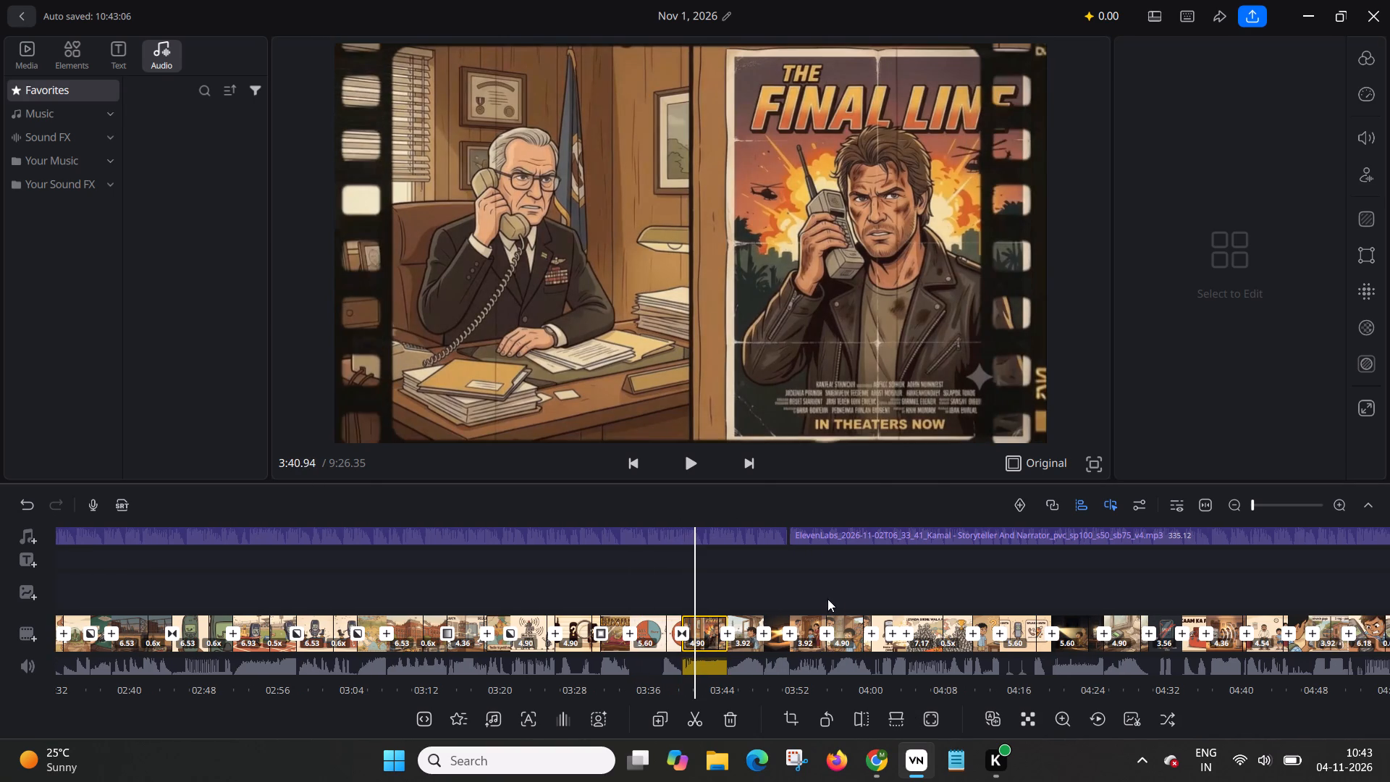
left_click_drag(827, 599, 788, 588)
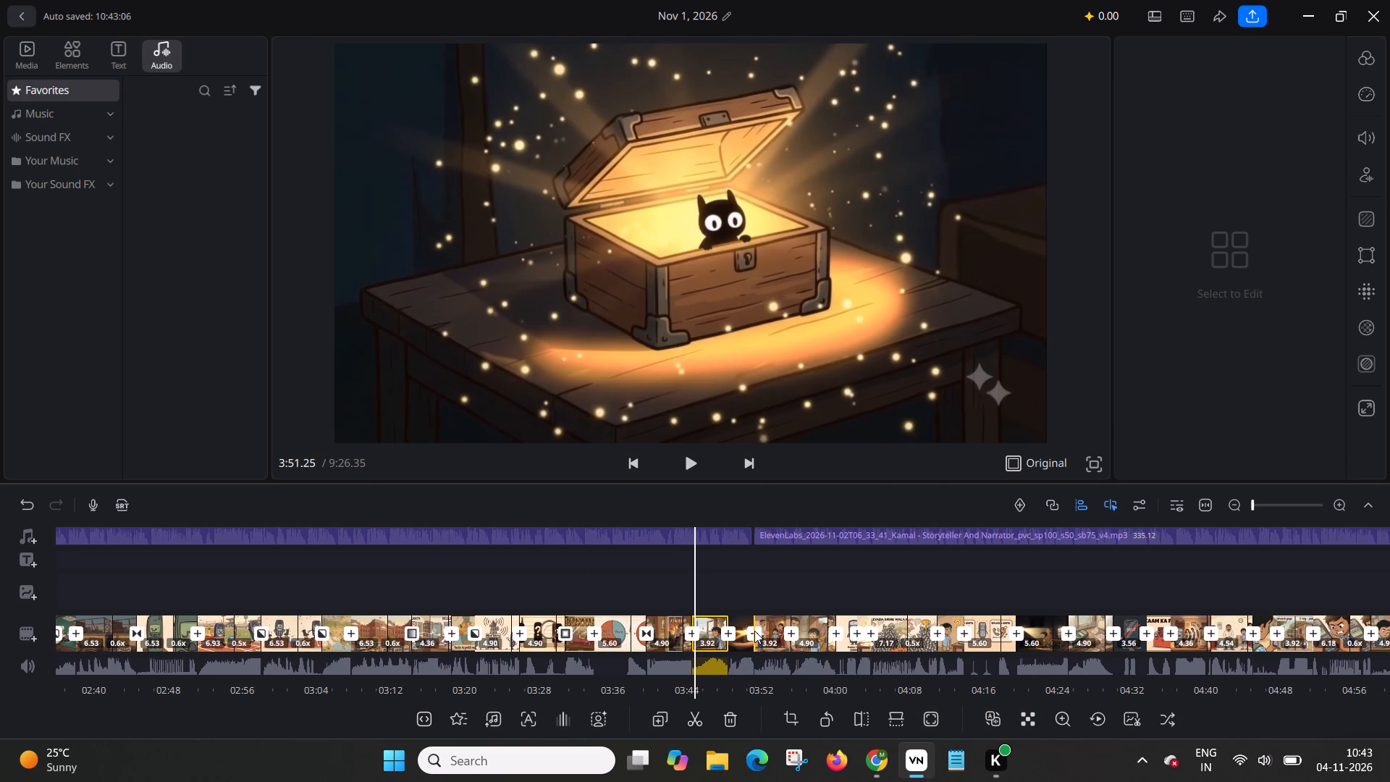
left_click(754, 631)
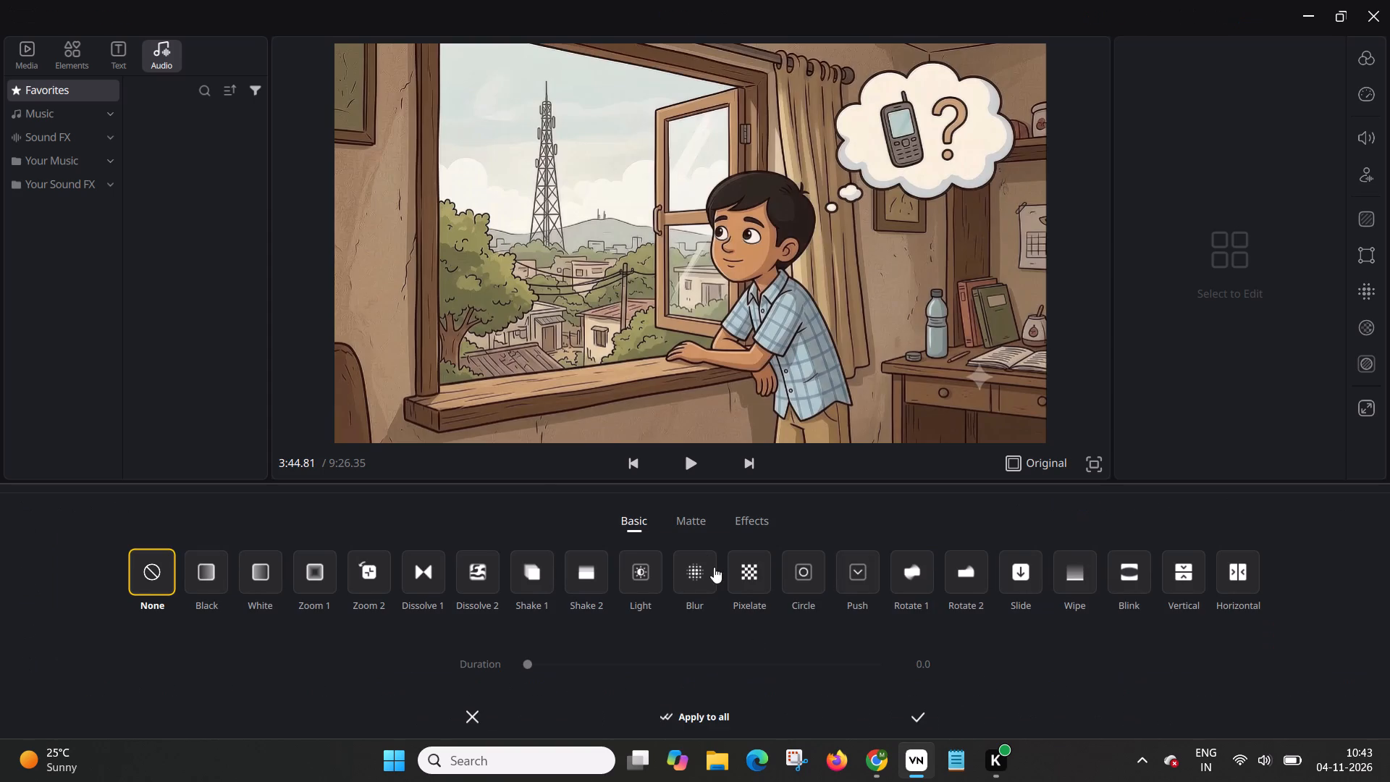
left_click(683, 524)
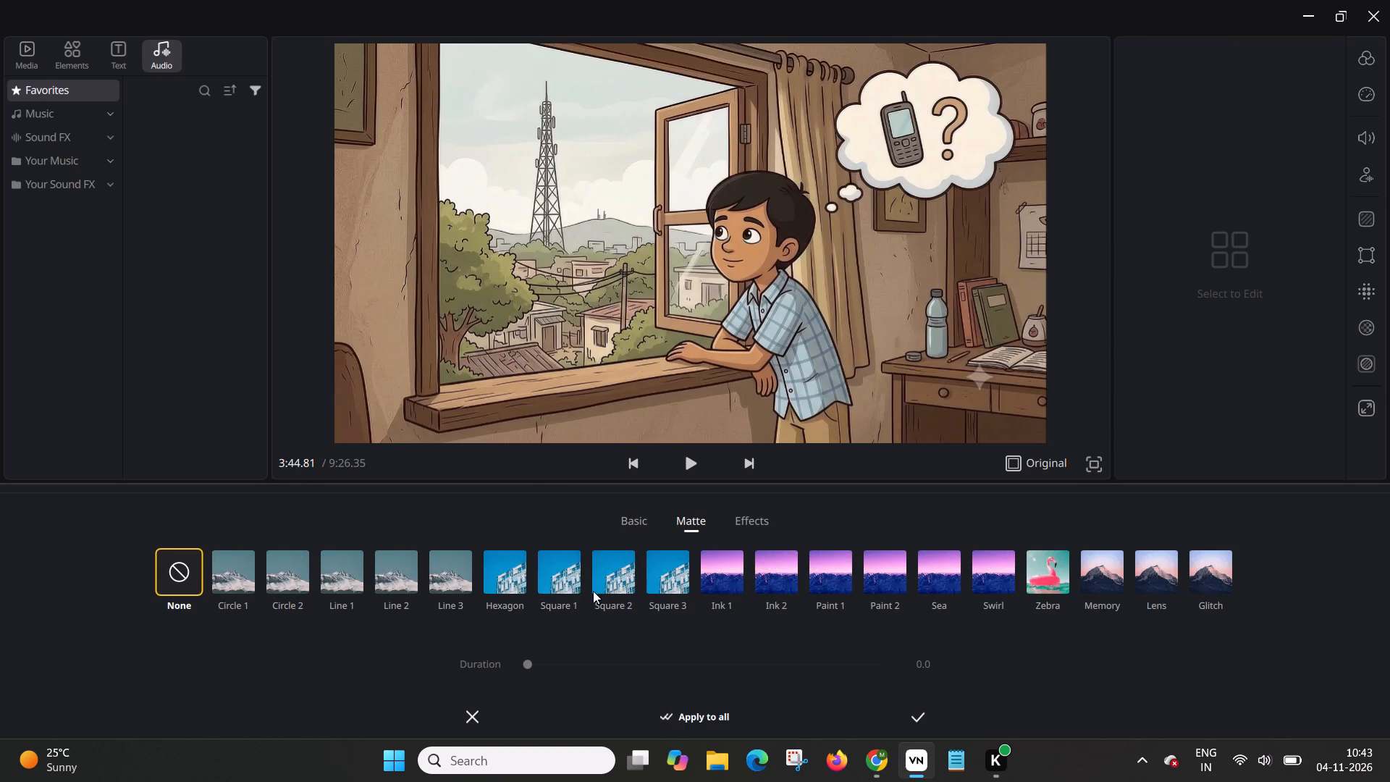
scroll(670, 630, "down", 1)
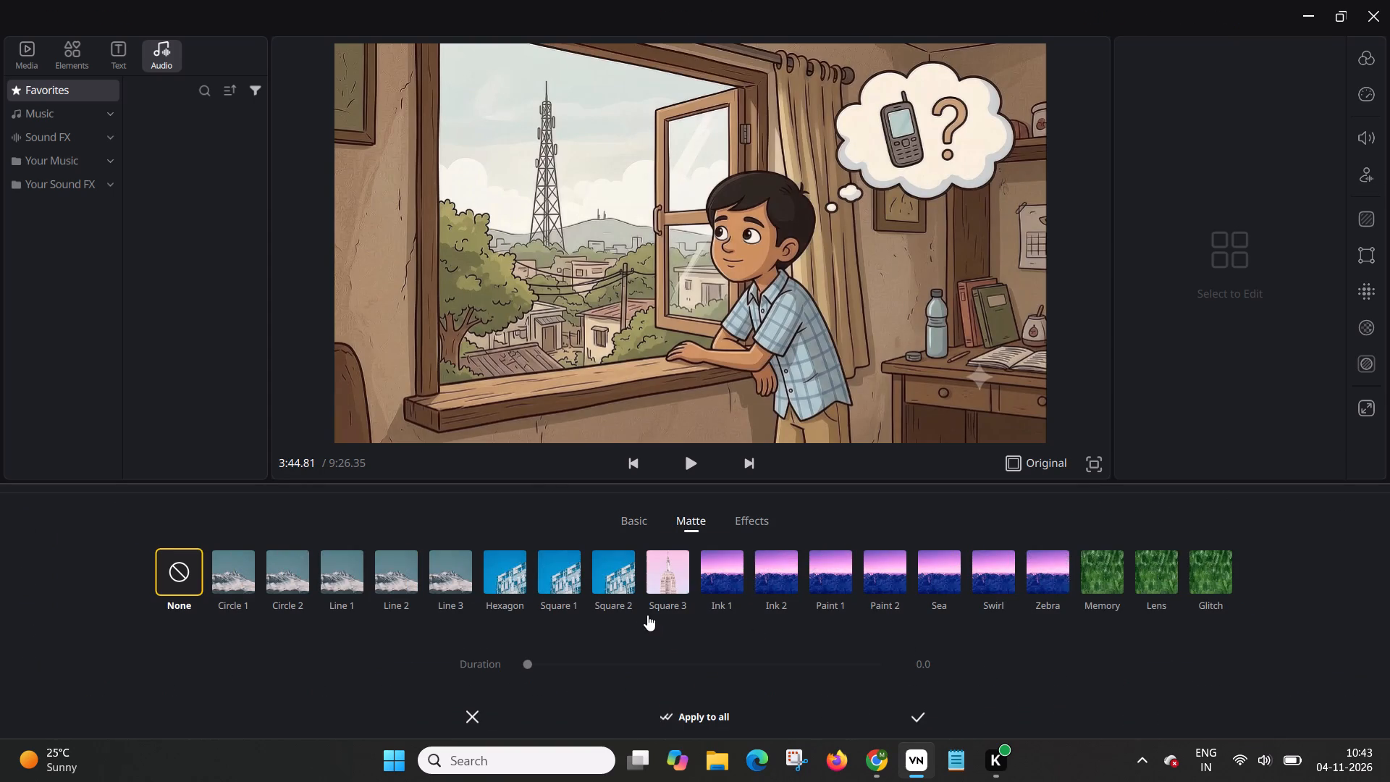
left_click(710, 579)
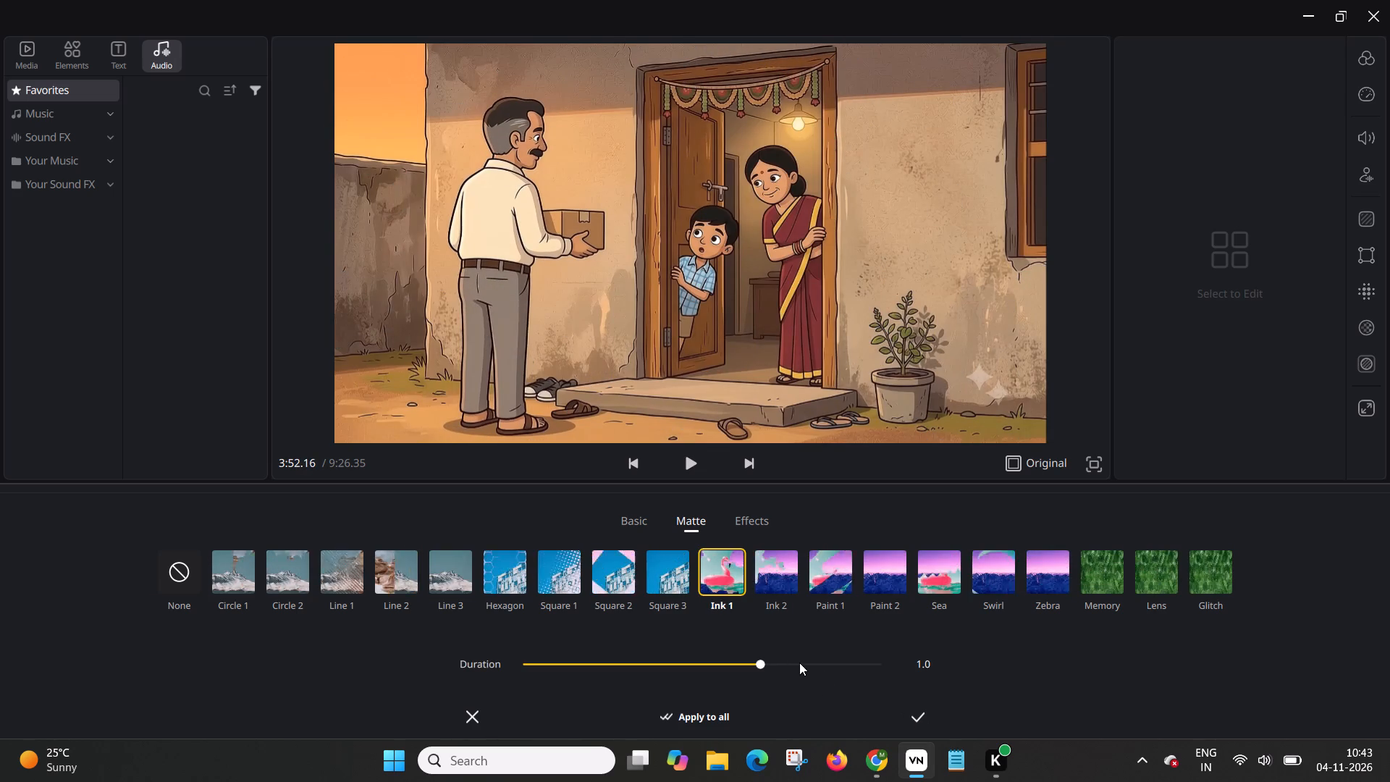
left_click(798, 662)
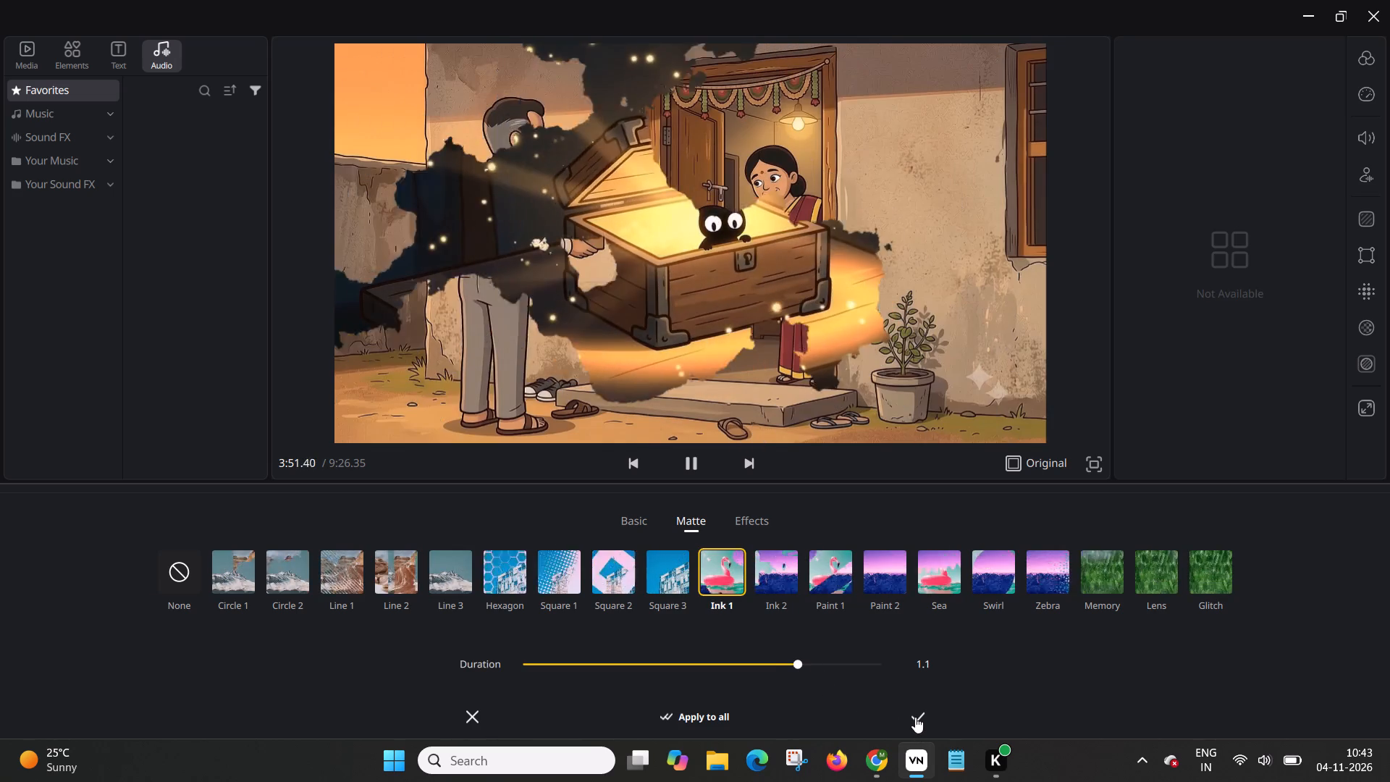
left_click(914, 717)
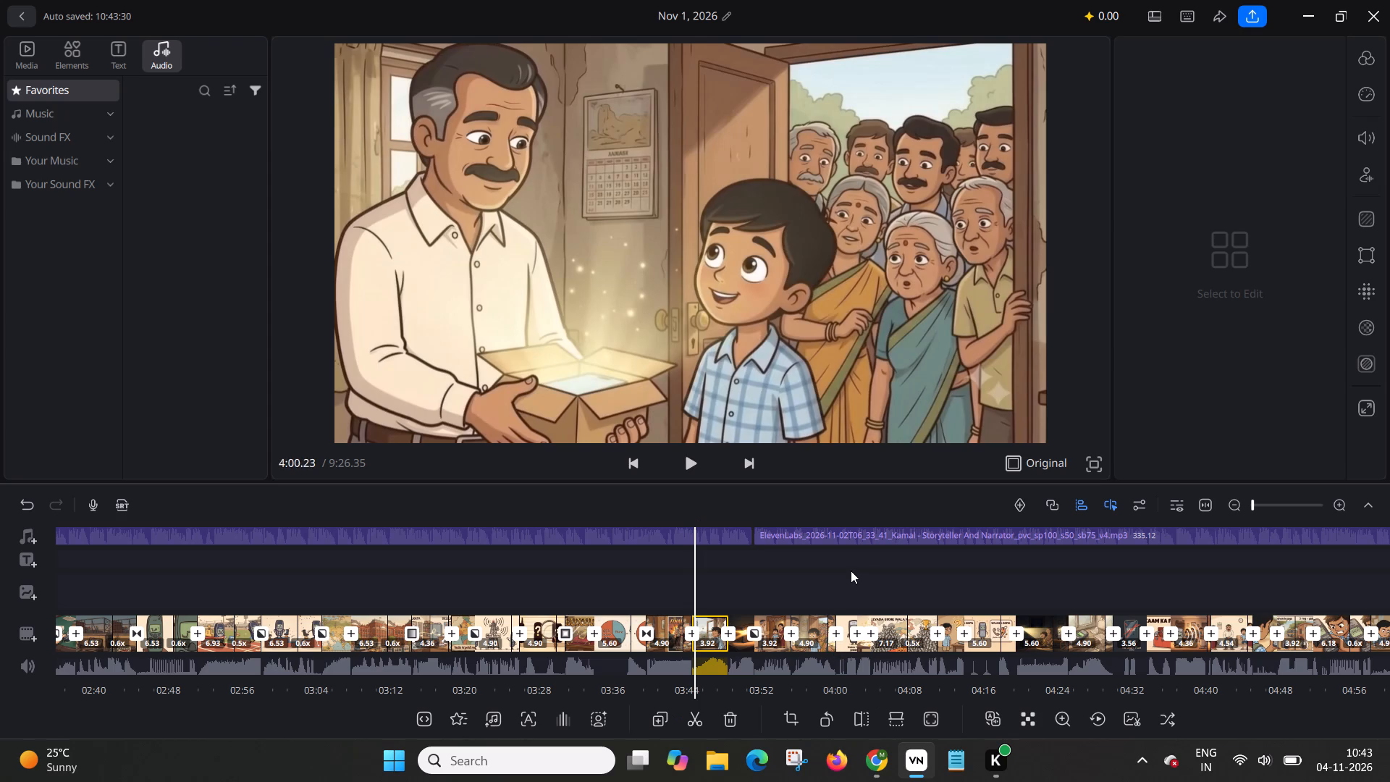
Add a Paint 2 matte transition with duration 1.0 between the glowing gift box family clip and the Nokia 1100 (2003) clip.
left_click_drag(851, 571, 780, 568)
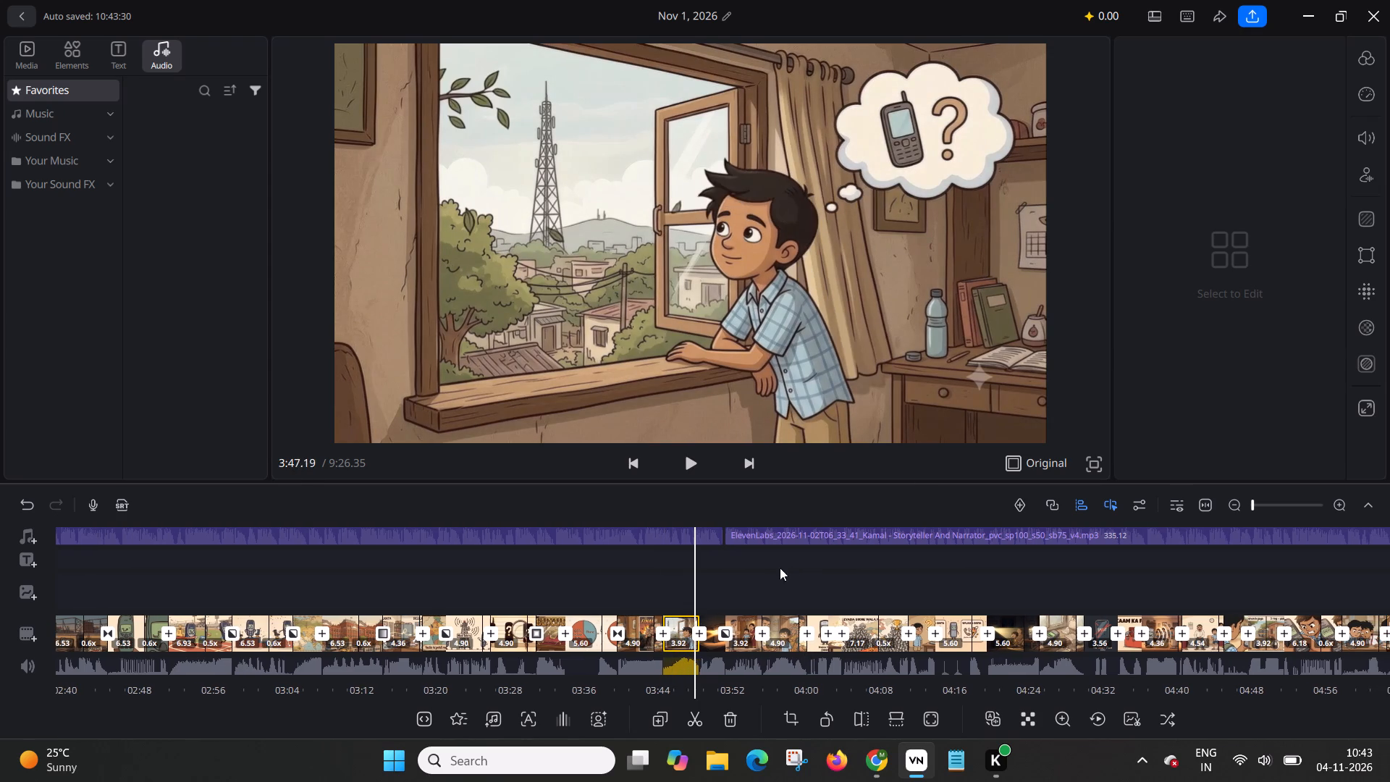
left_click_drag(780, 568, 751, 561)
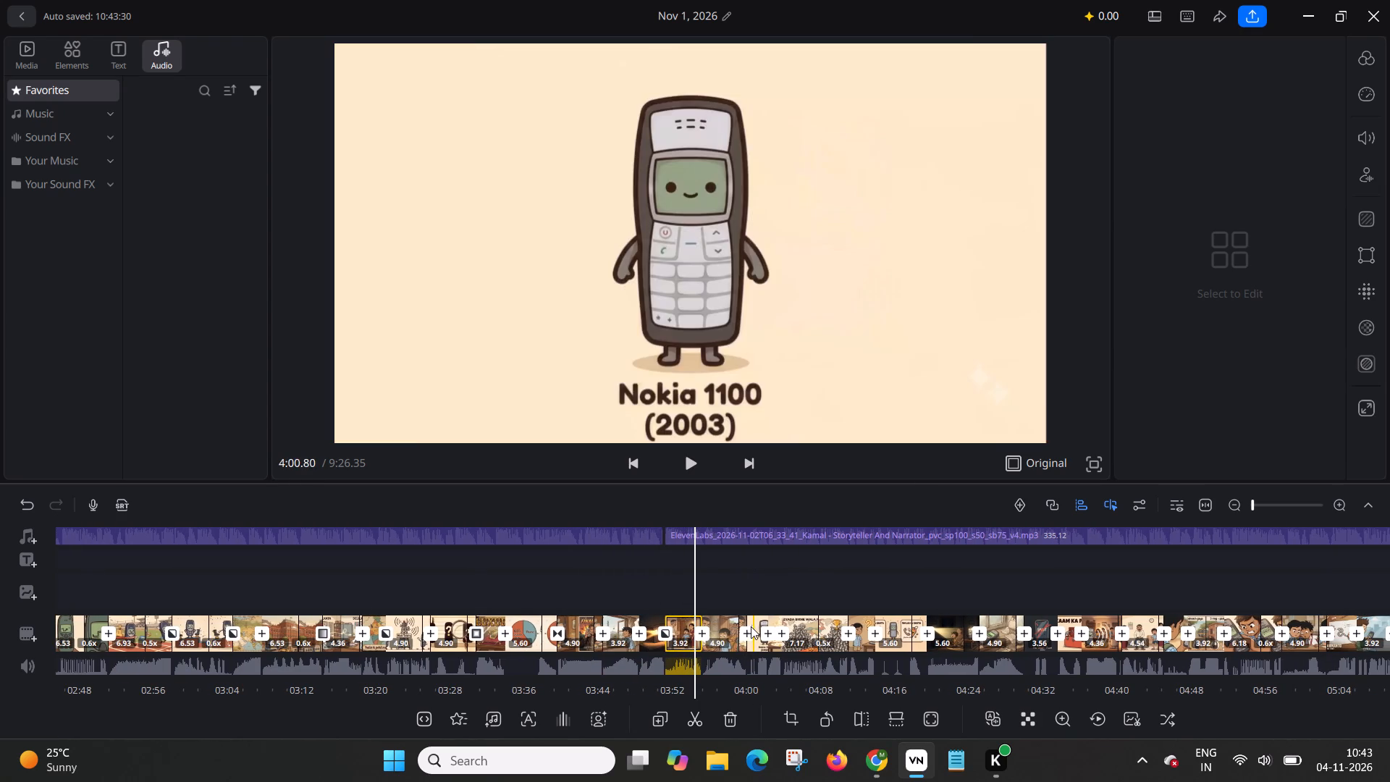
left_click(746, 632)
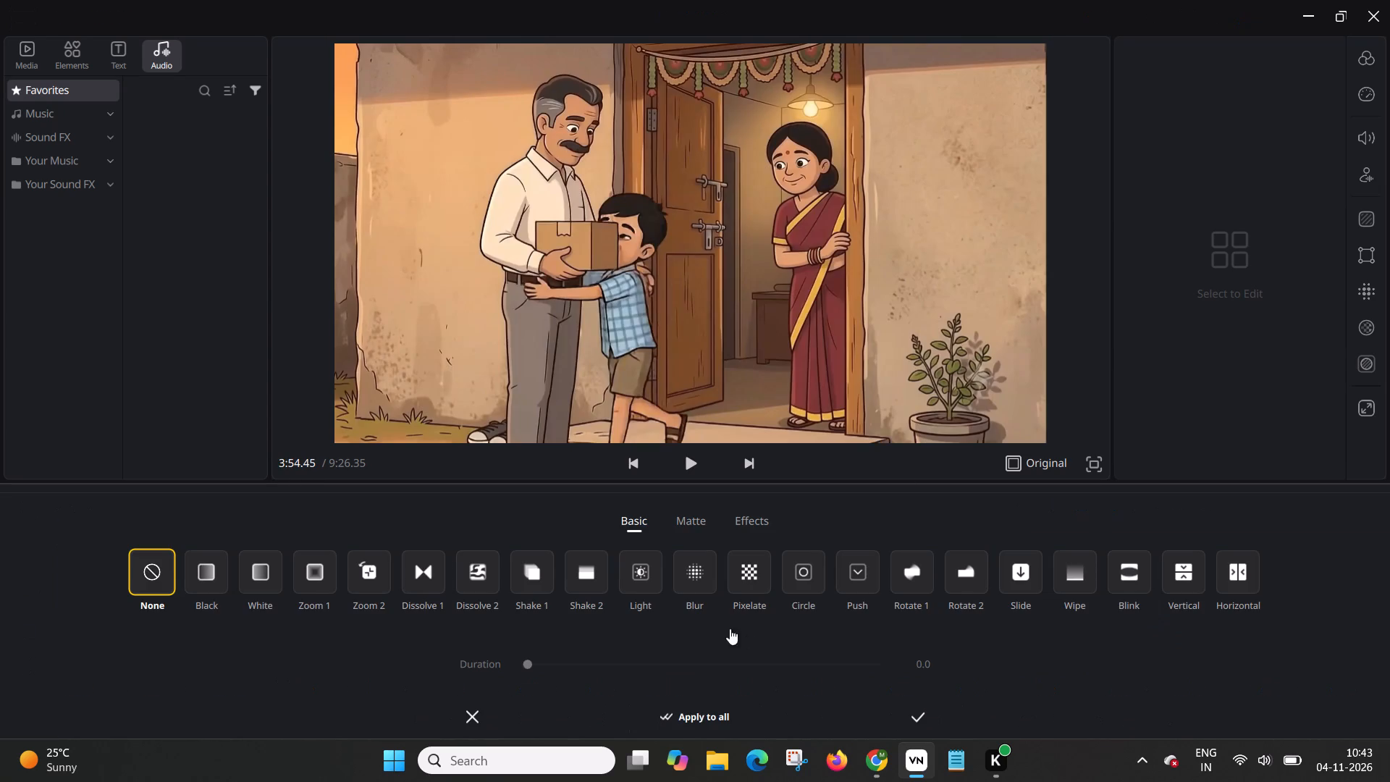
left_click(690, 521)
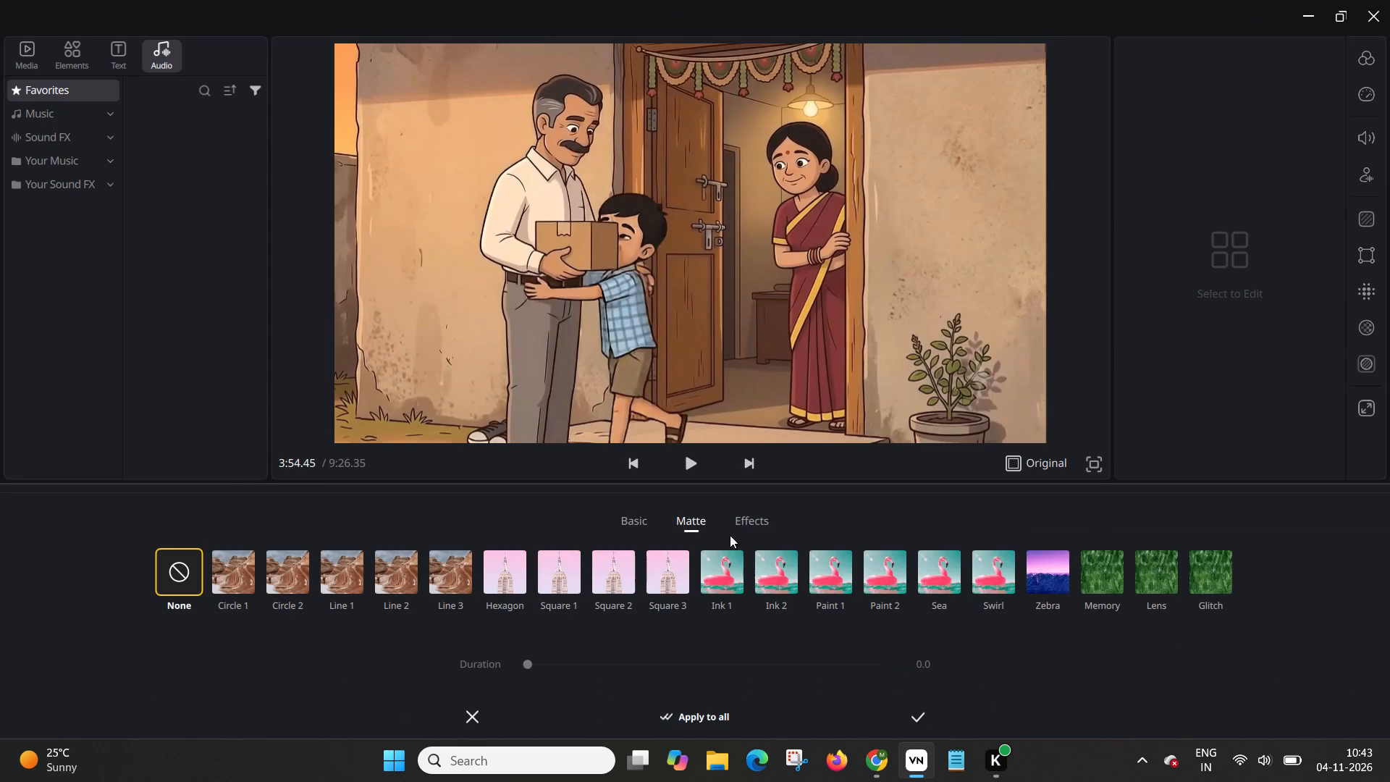
left_click(872, 575)
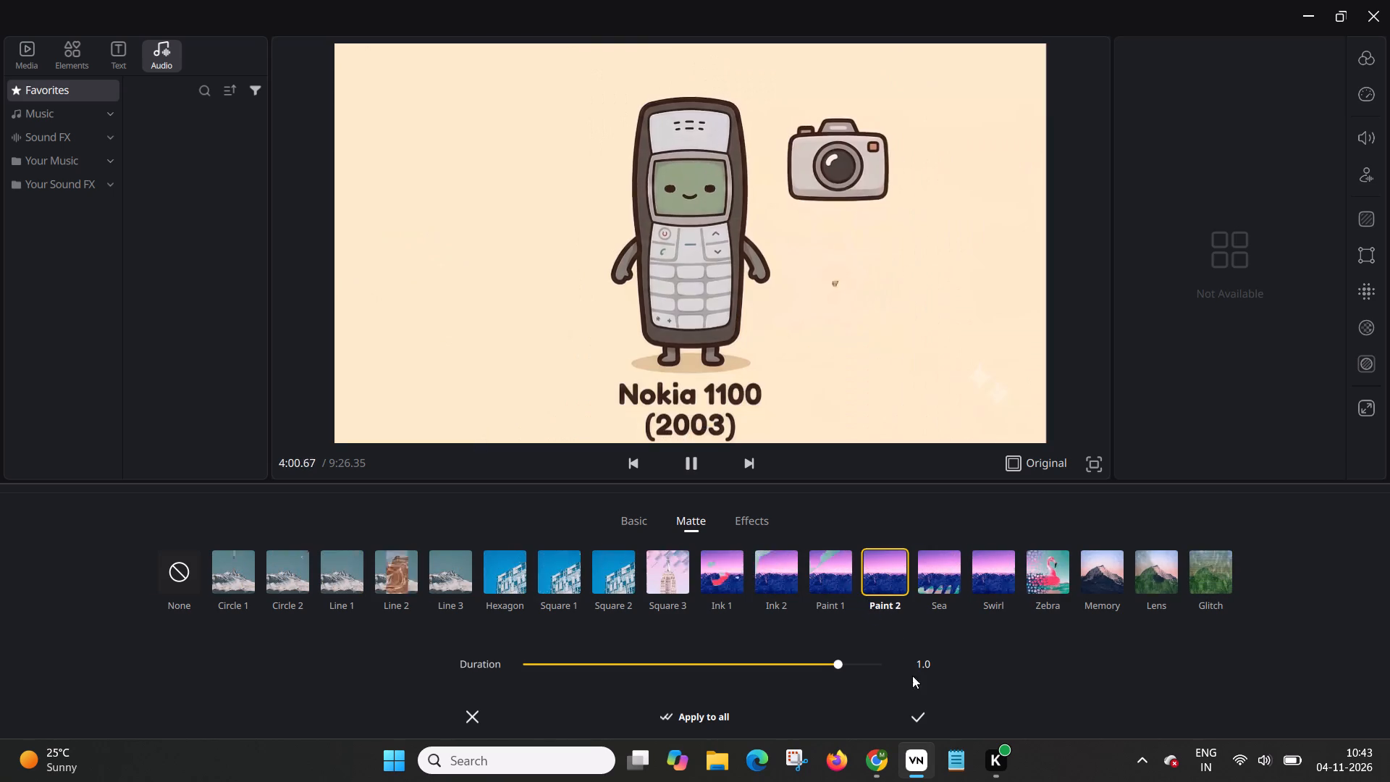
left_click(918, 718)
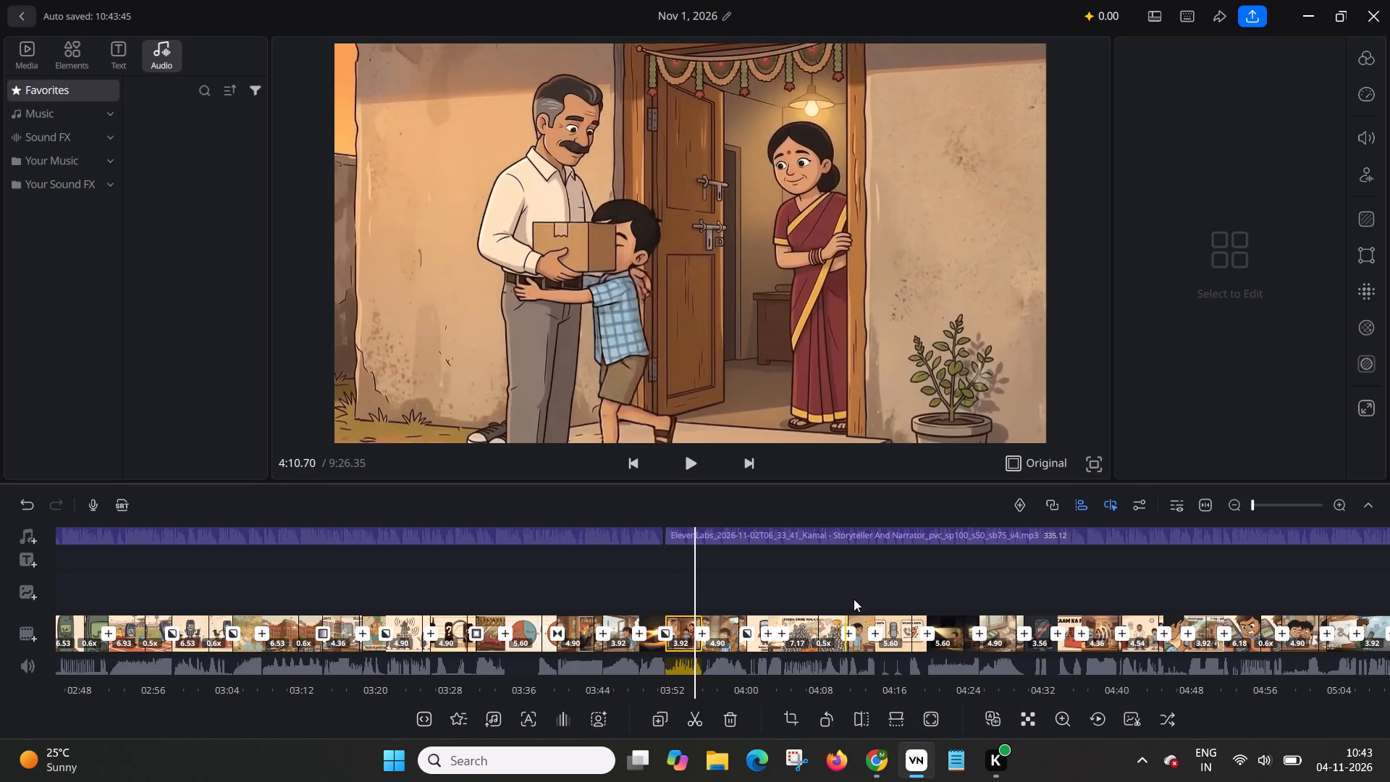
Add a Paint 2 matte transition with duration 0.7 at the start of the "SABSE ZYADA BIKNE WALA PHONE" 25 CRORE clip.
left_click_drag(854, 599, 814, 600)
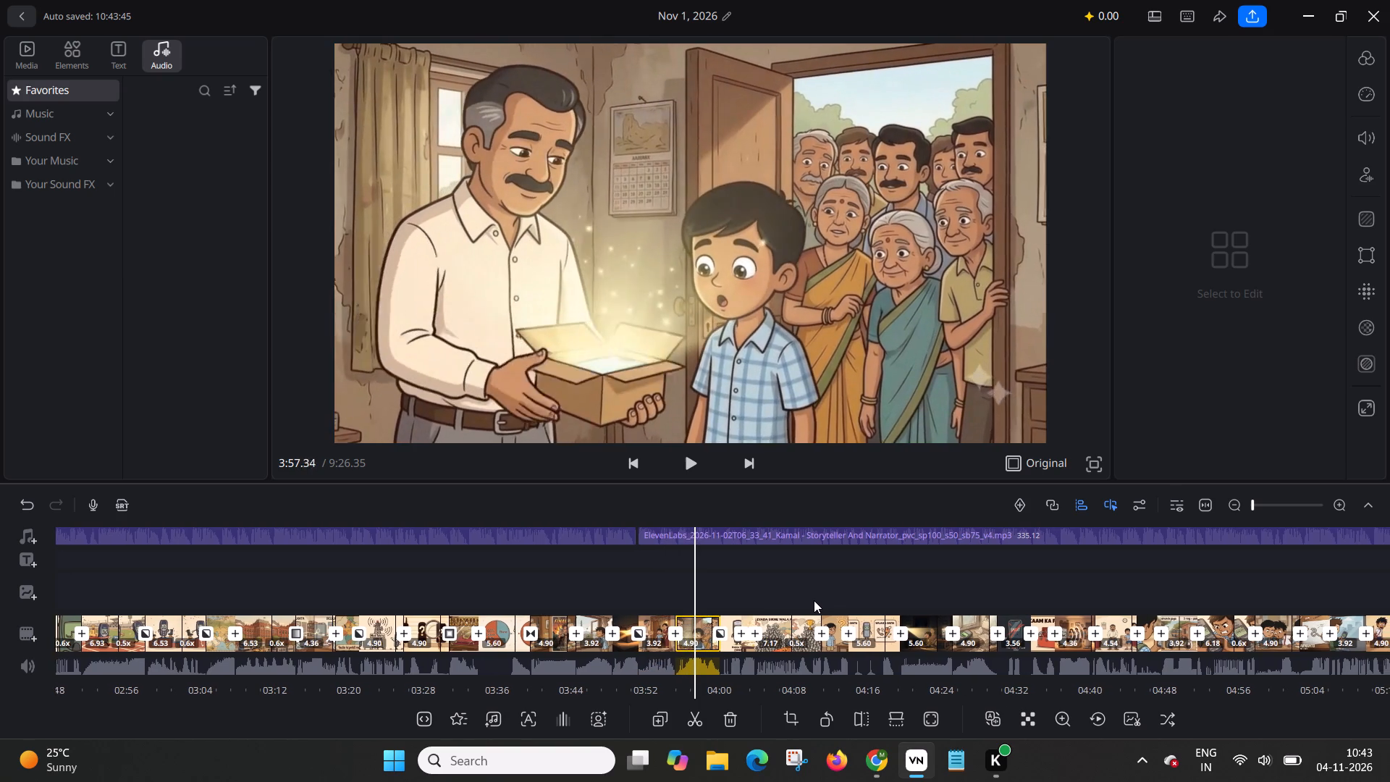
left_click_drag(814, 600, 809, 600)
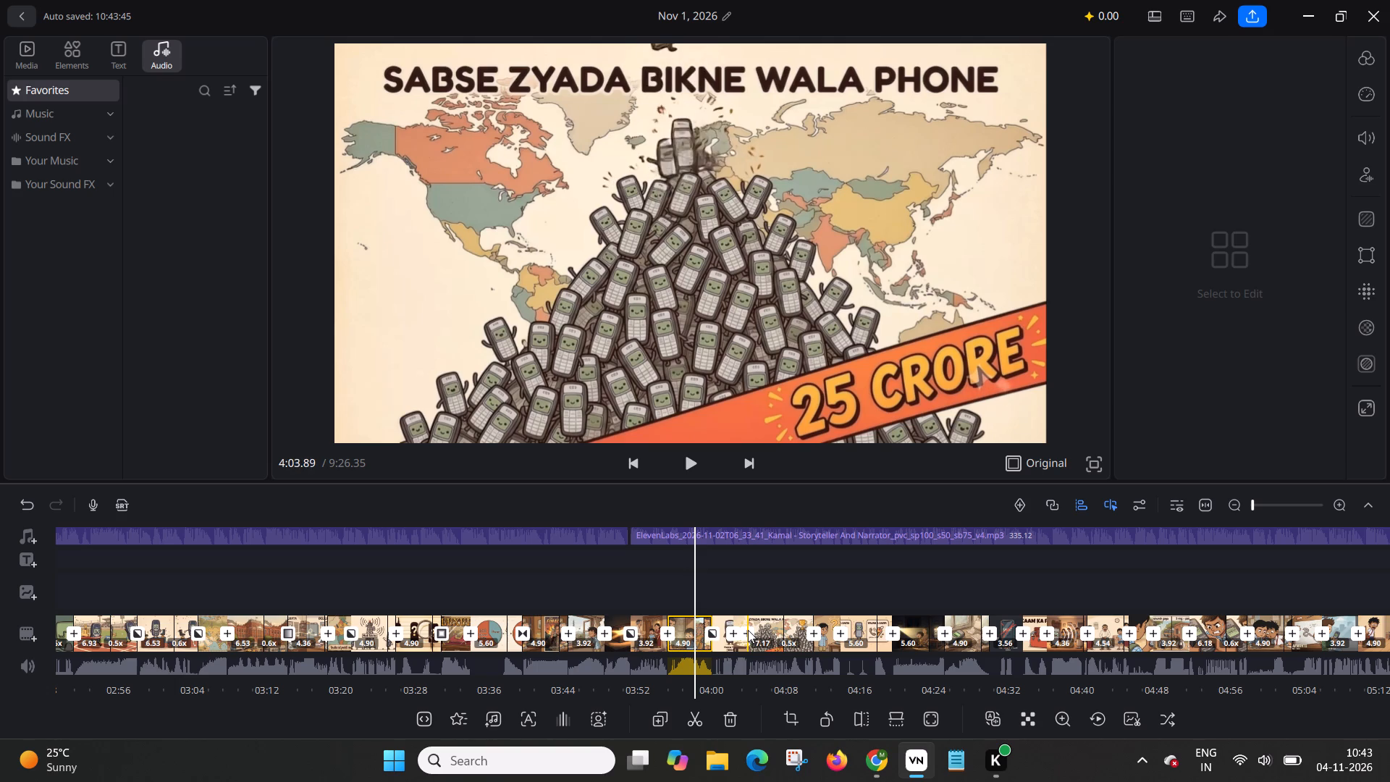
left_click(747, 634)
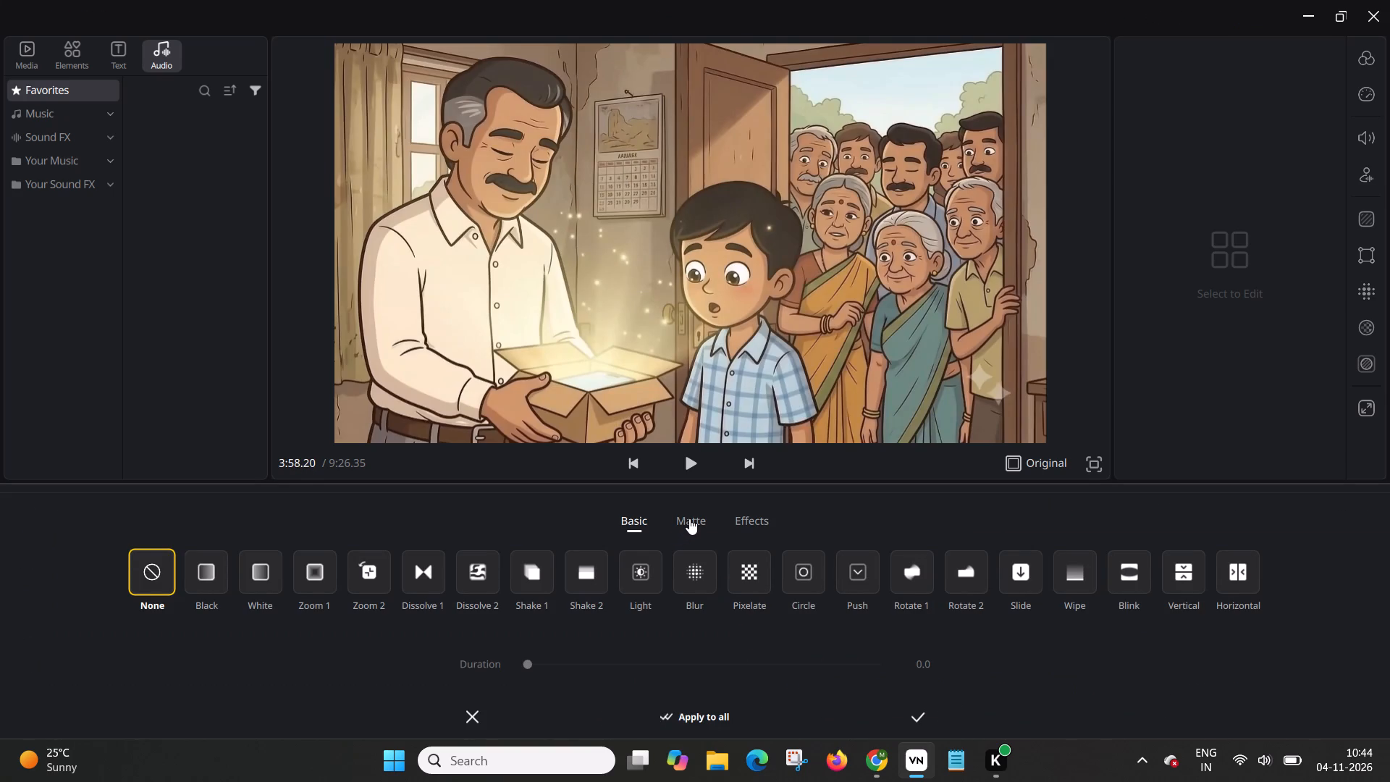
left_click(689, 518)
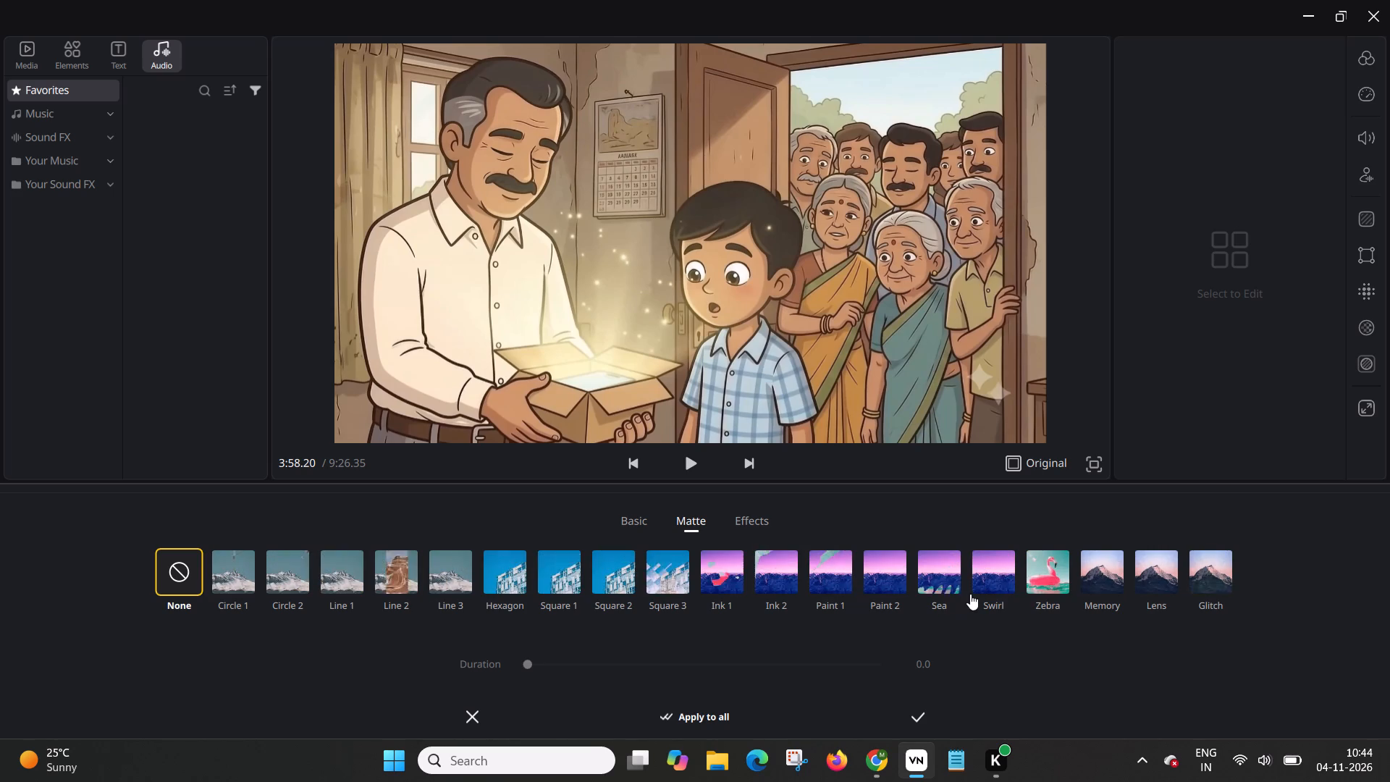
left_click(879, 589)
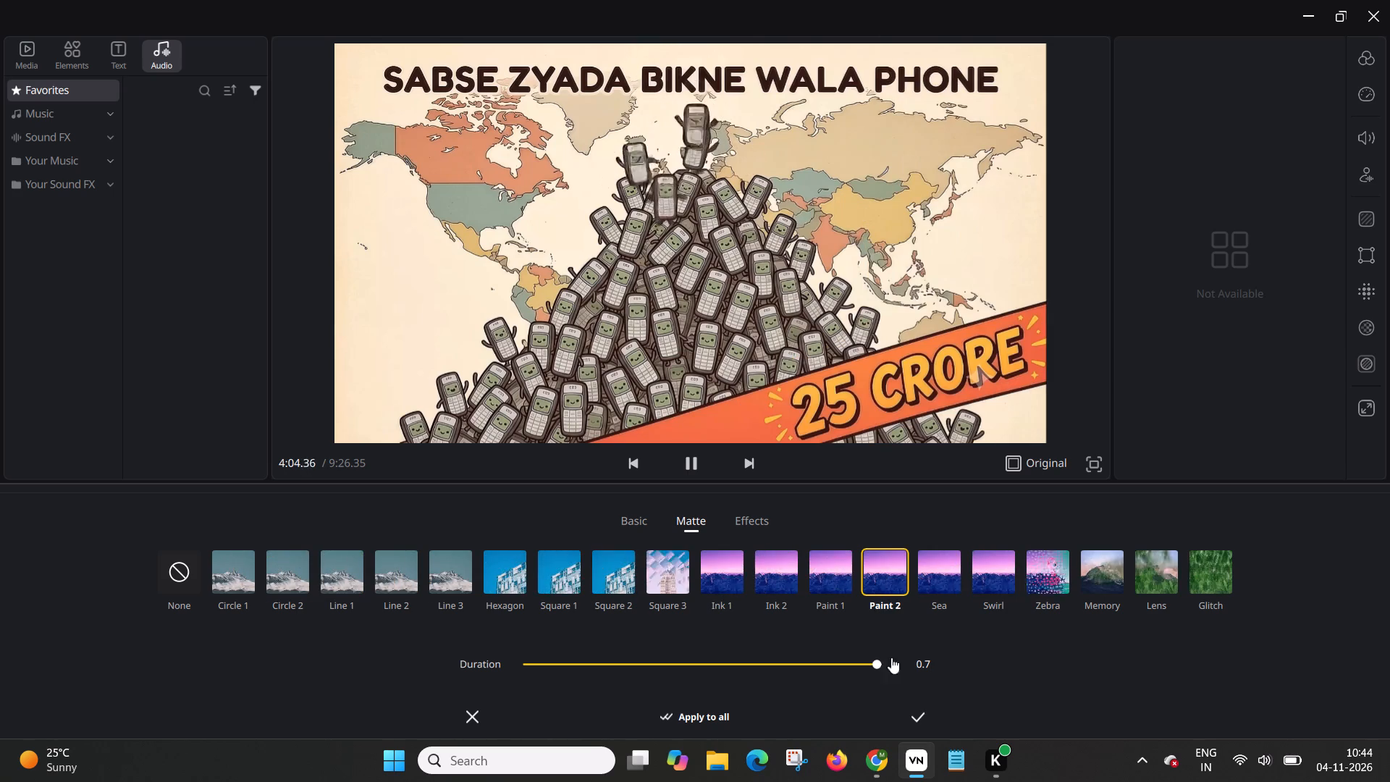
left_click(913, 715)
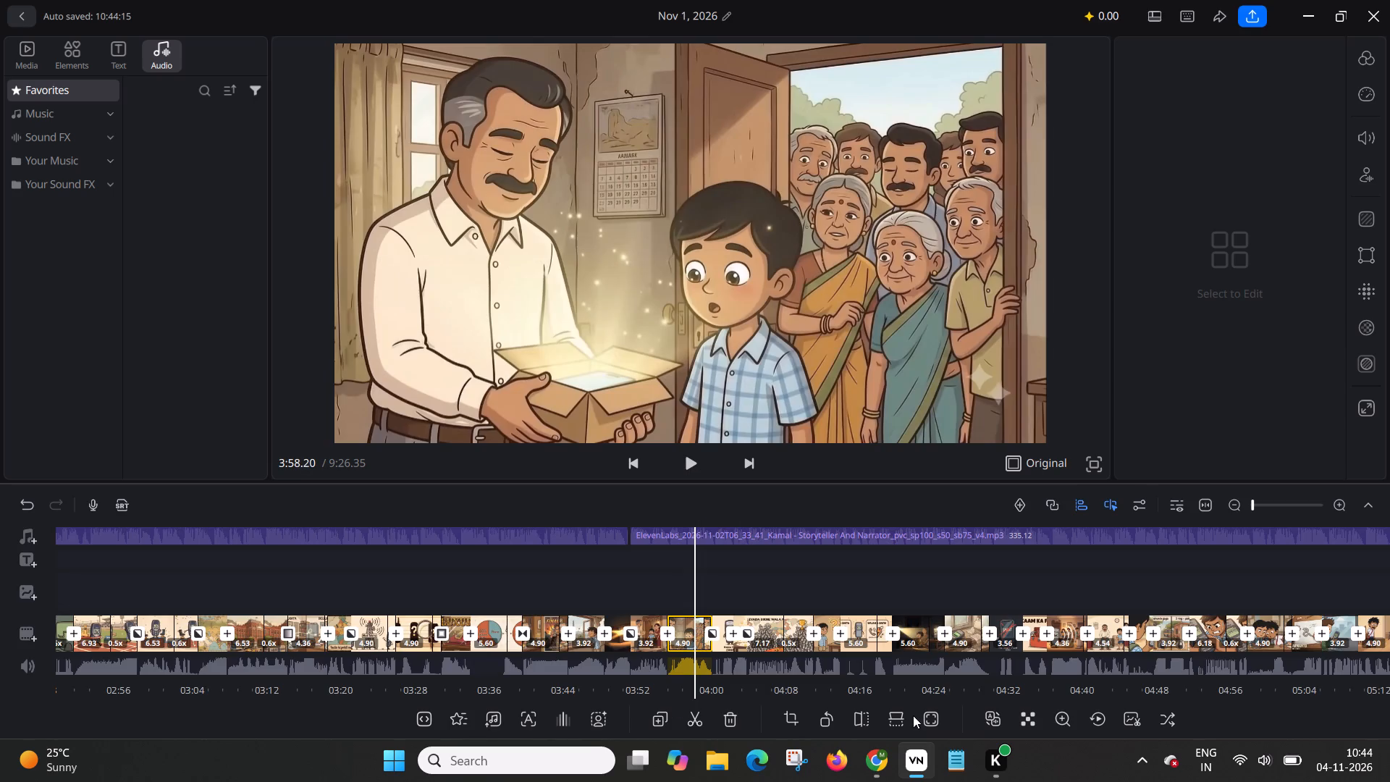
Add a Black transition, lengthened beyond 0.8, between the puzzled boy question mark clip and the "WAJAH 1: SASTA" Nokia 1100 clip.
left_click_drag(898, 584, 833, 590)
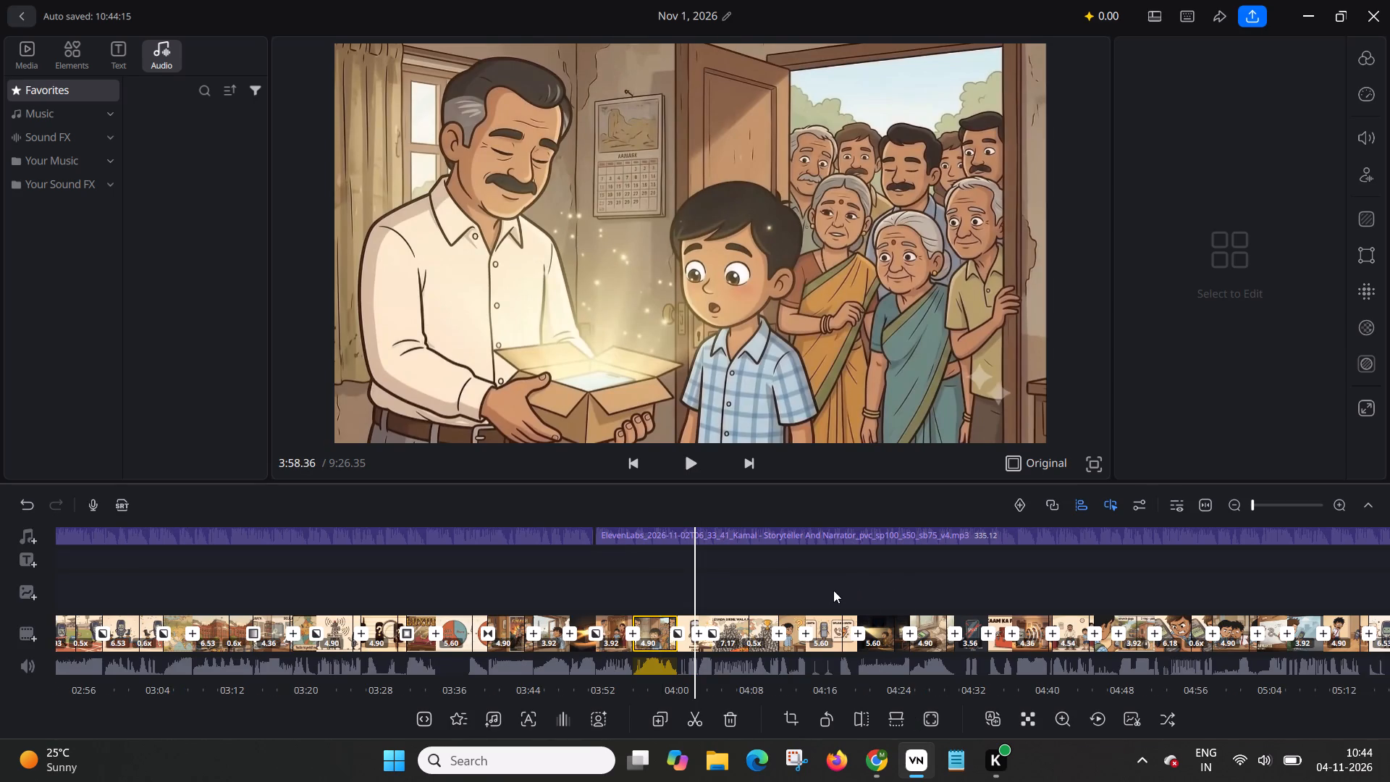
left_click_drag(833, 590, 793, 589)
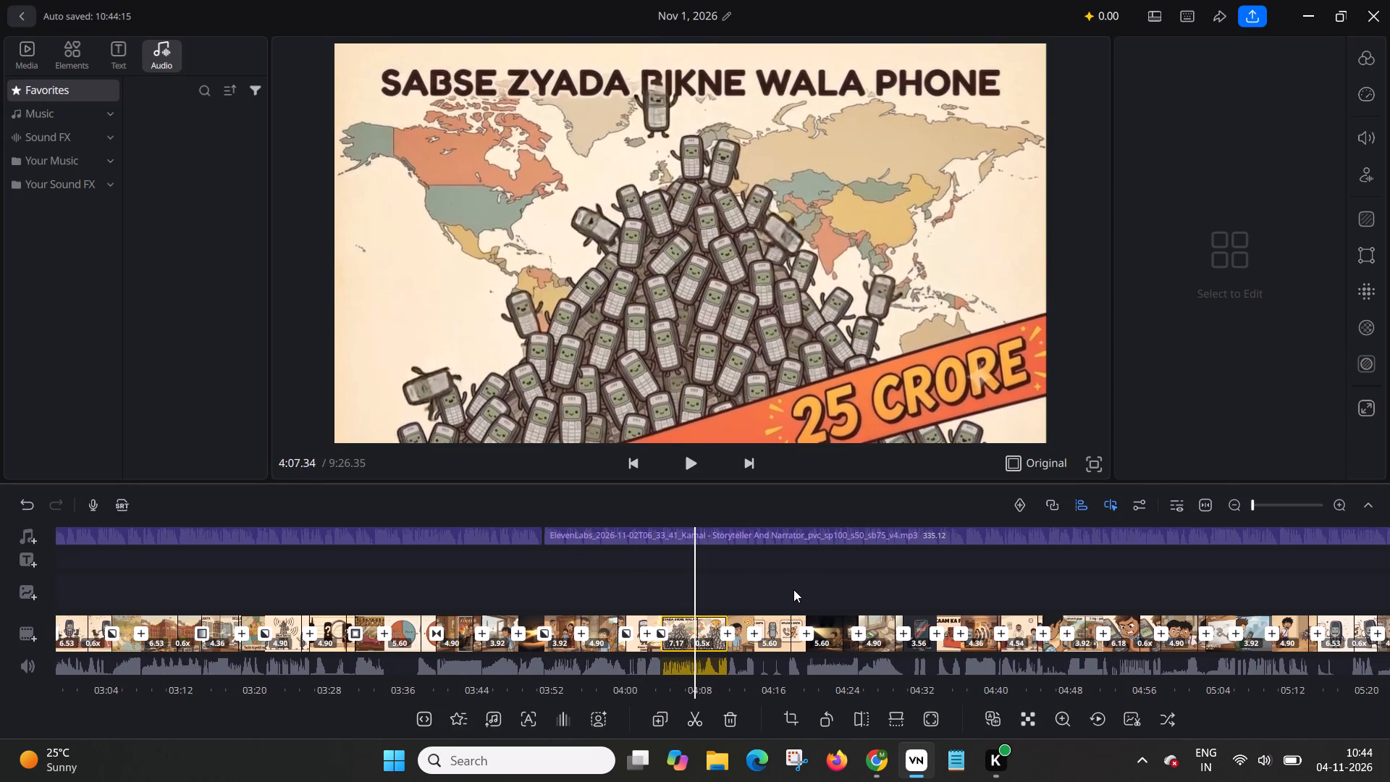
left_click_drag(793, 589, 795, 587)
left_click_drag(827, 586, 793, 588)
left_click(728, 631)
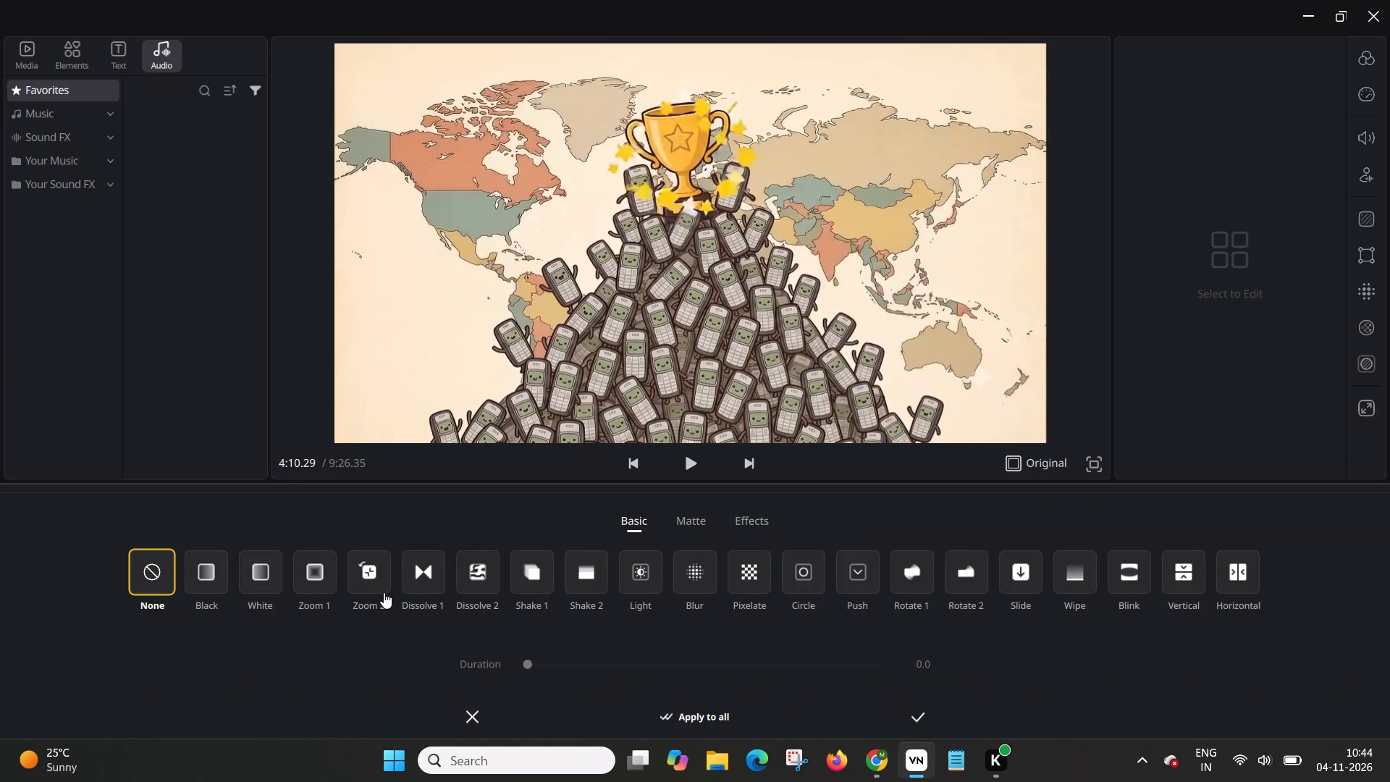
left_click(203, 579)
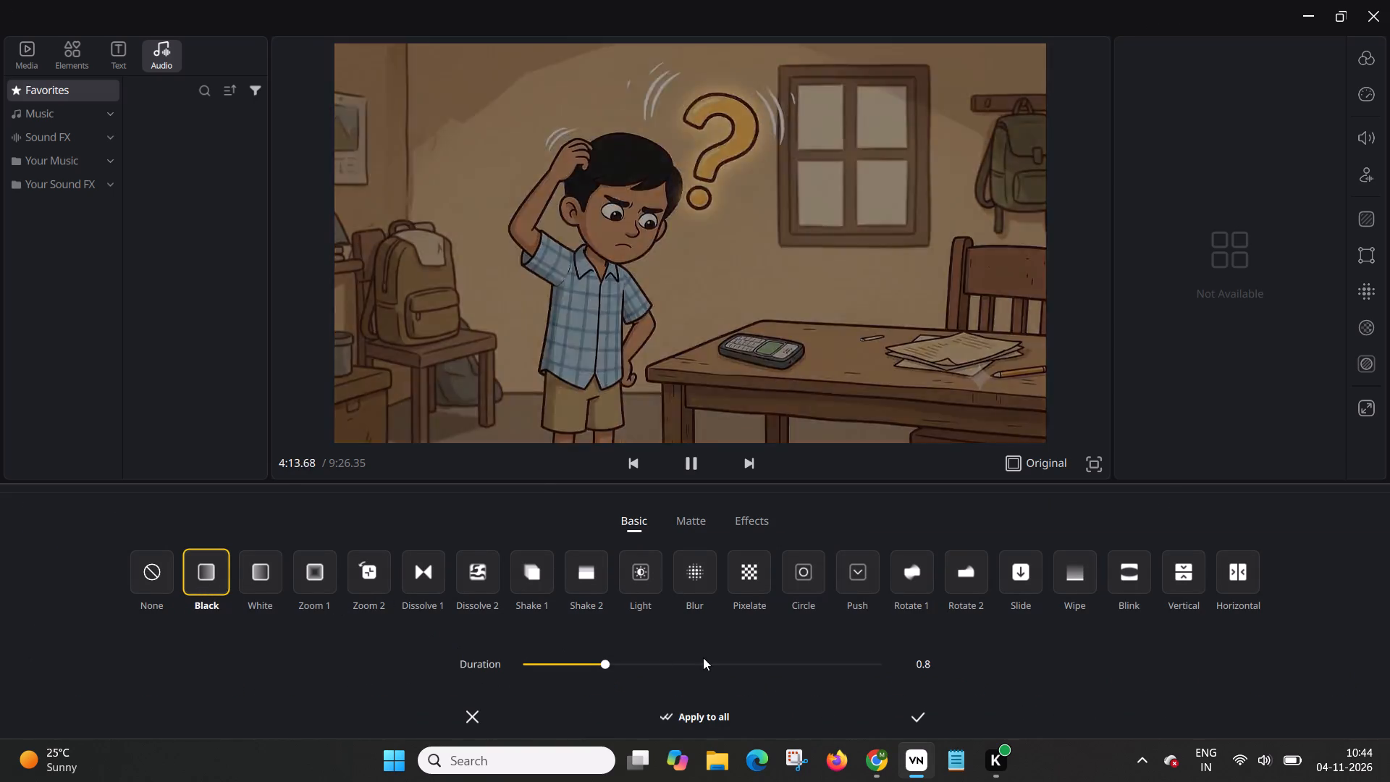
left_click_drag(605, 664, 701, 663)
left_click(918, 715)
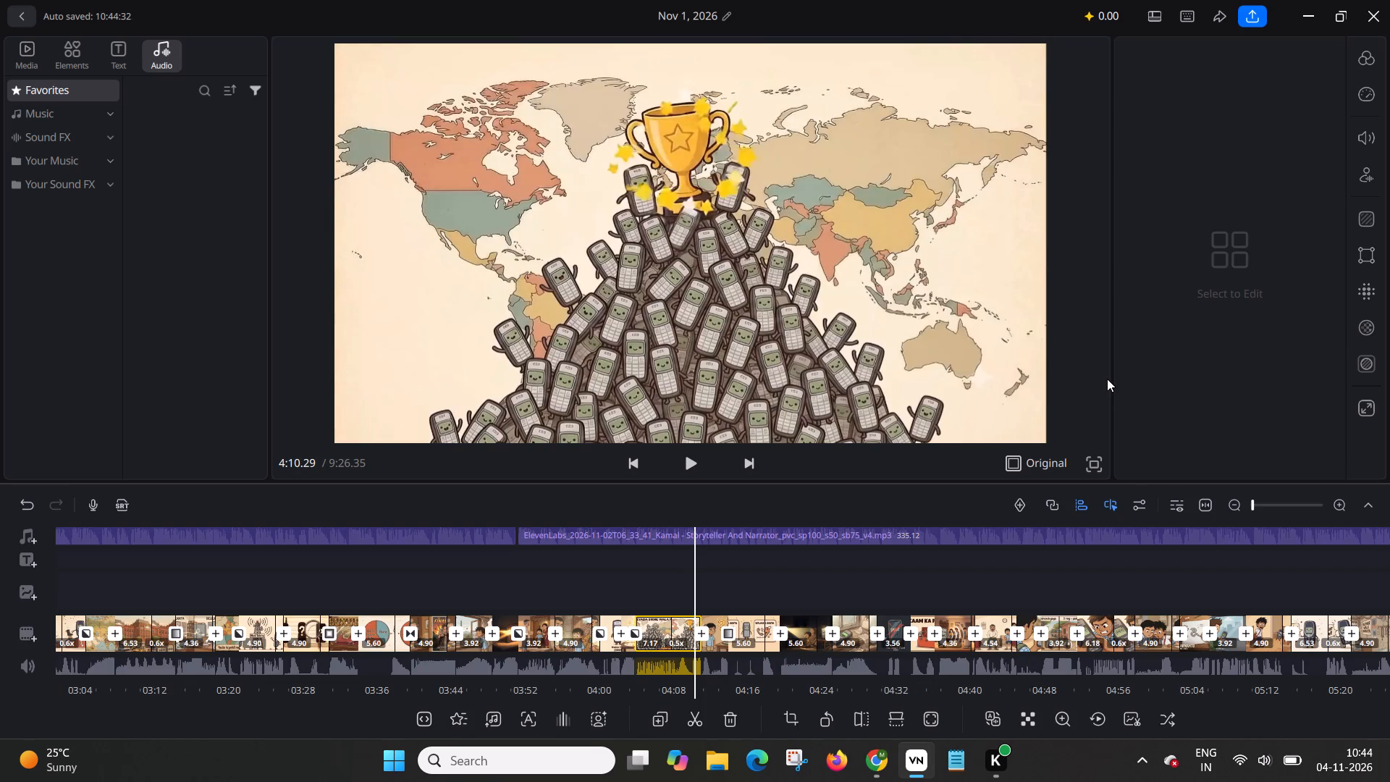
Set the volume of the puzzled boy question mark clip to 37.
left_click_drag(939, 586, 900, 593)
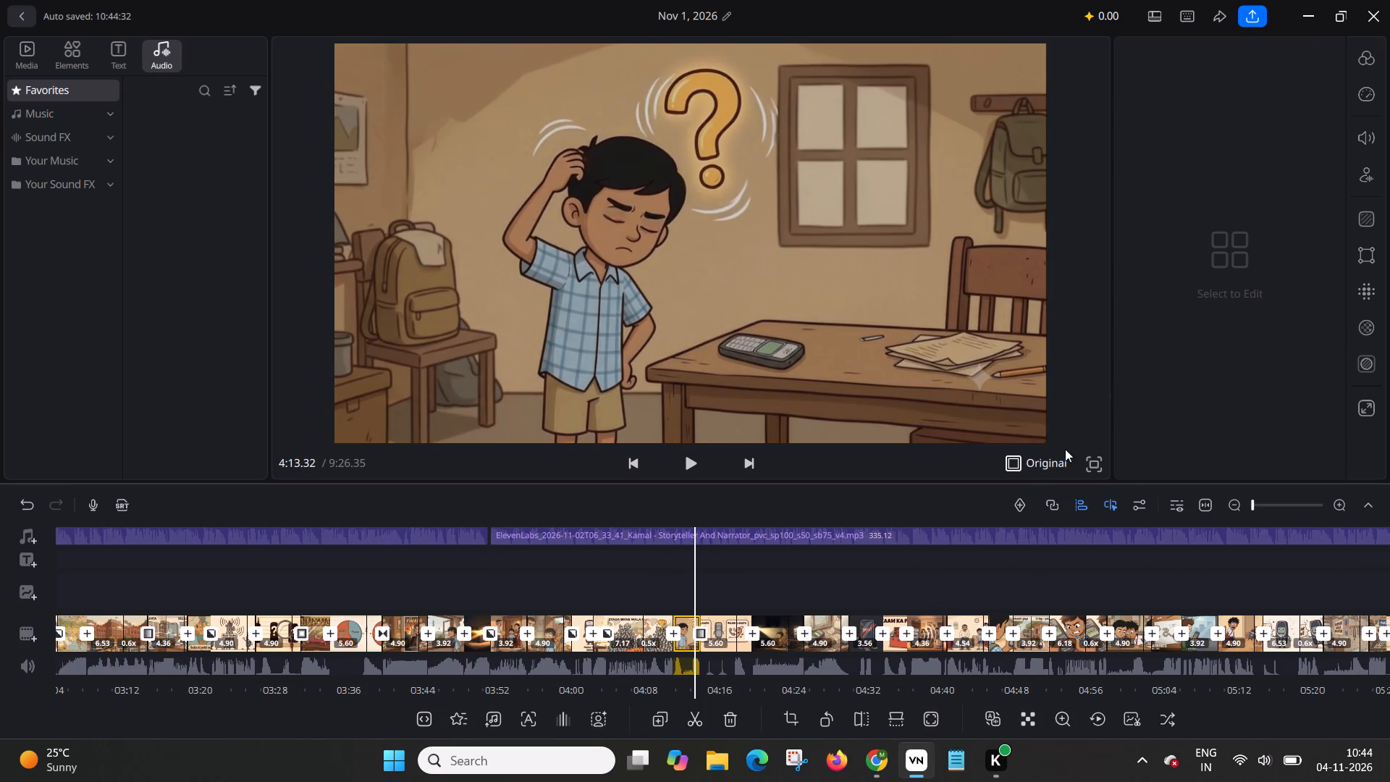
left_click(1364, 135)
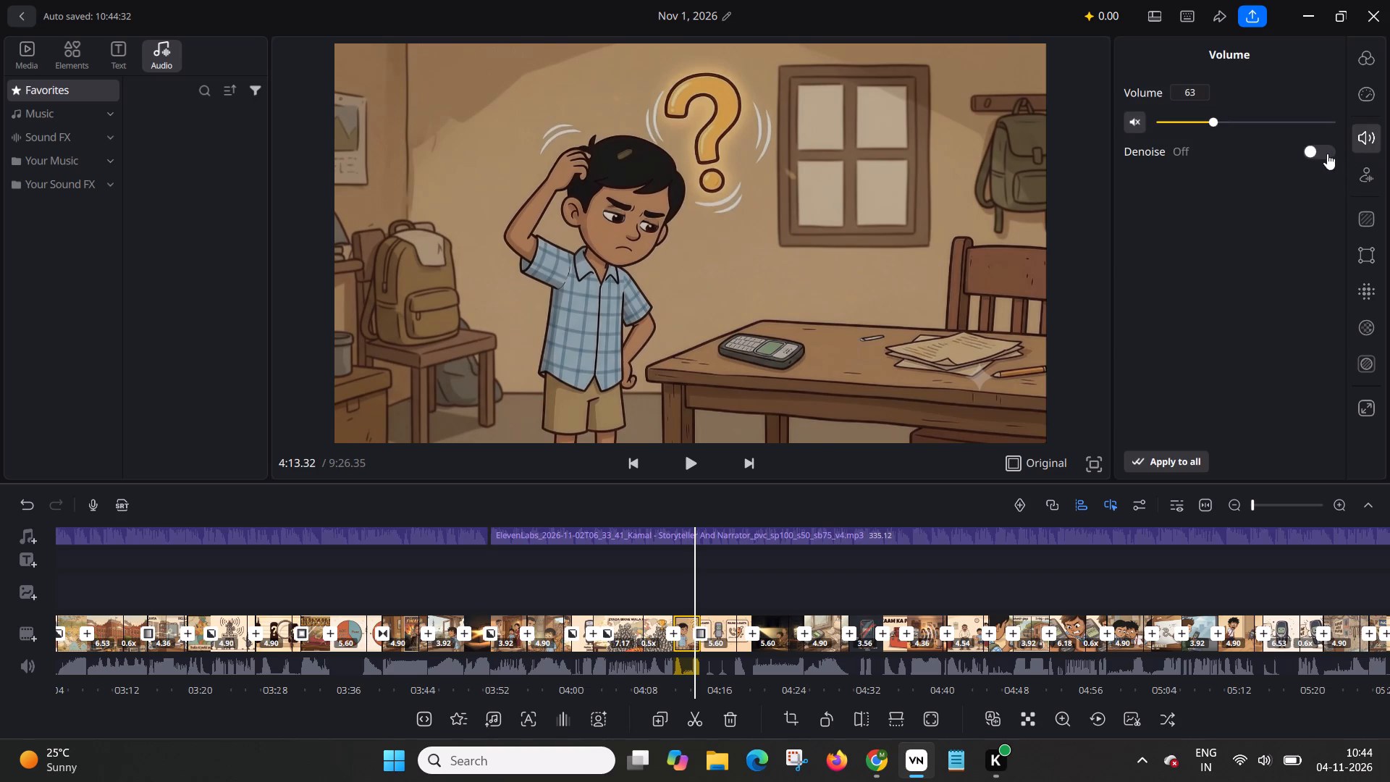
left_click(1189, 122)
Move the playhead to the "WAJAH 1: SASTA" Nokia 1100 clip at about 4:16.
left_click_drag(859, 551, 818, 570)
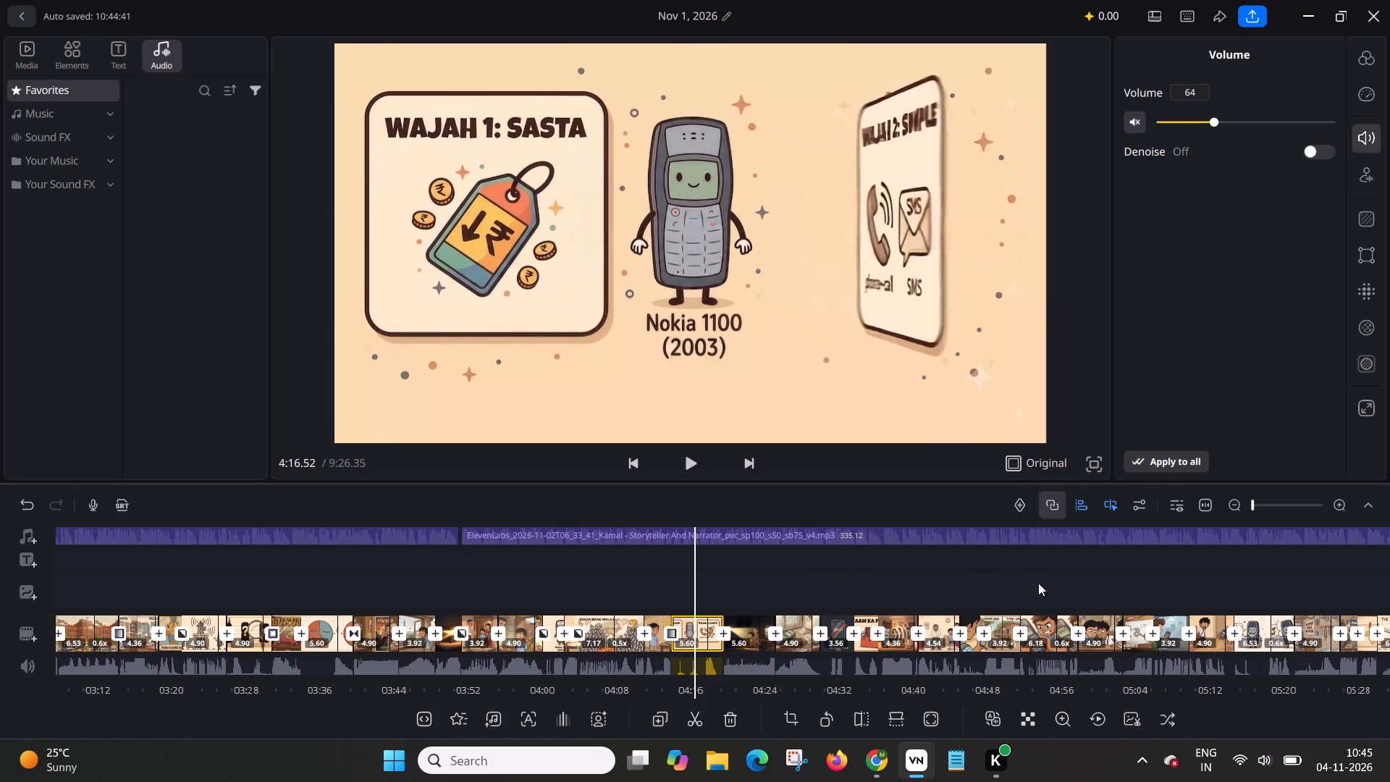